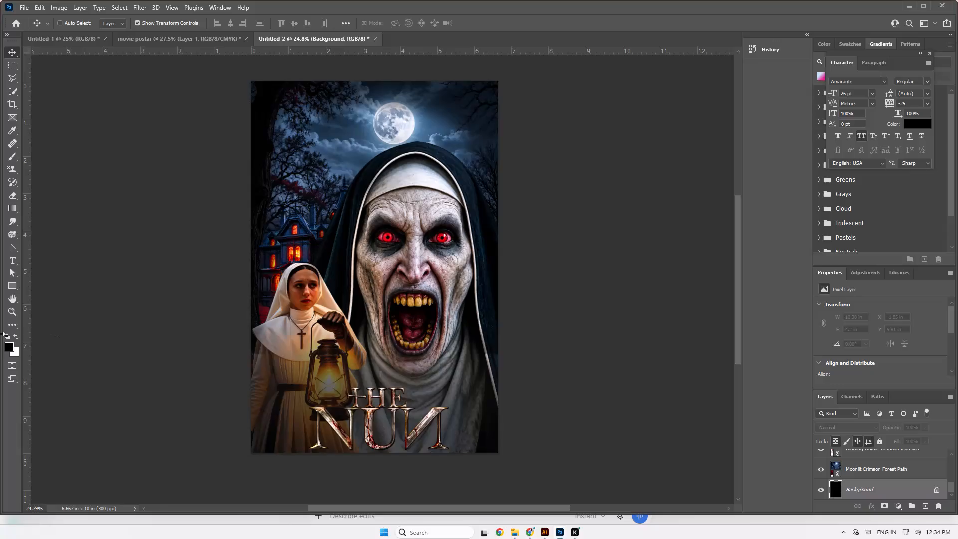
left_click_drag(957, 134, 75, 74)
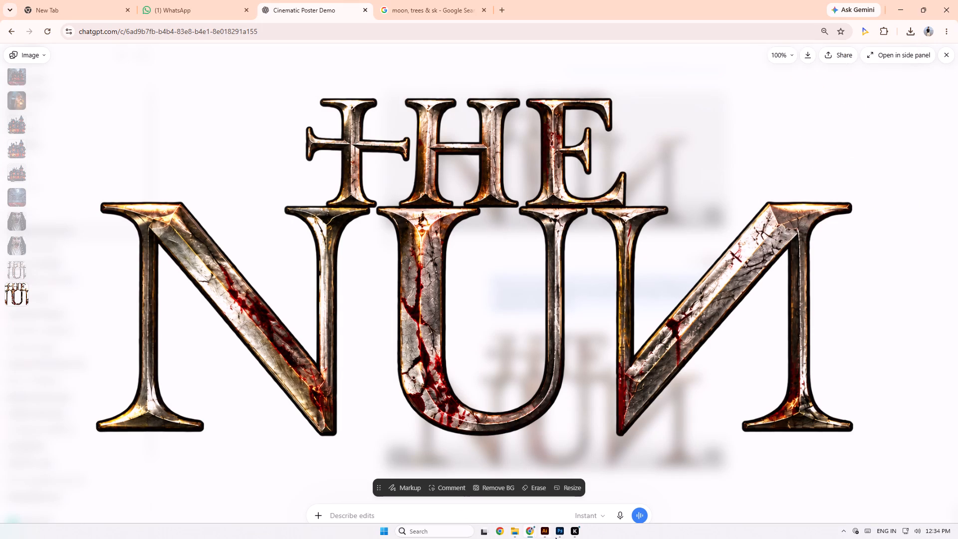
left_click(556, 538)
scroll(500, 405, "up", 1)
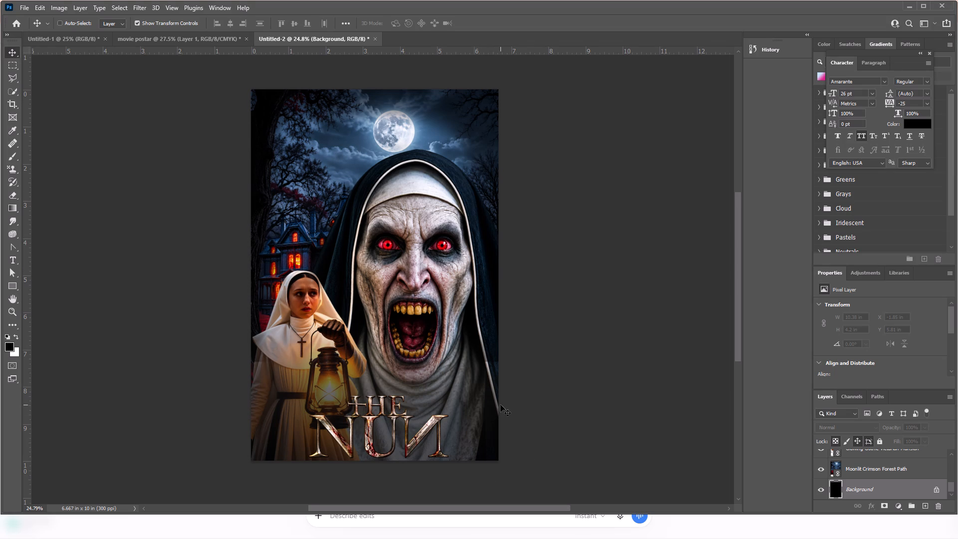
Open the Export As settings for the Untitled-2 poster and keep PNG as the format.
left_click(28, 10)
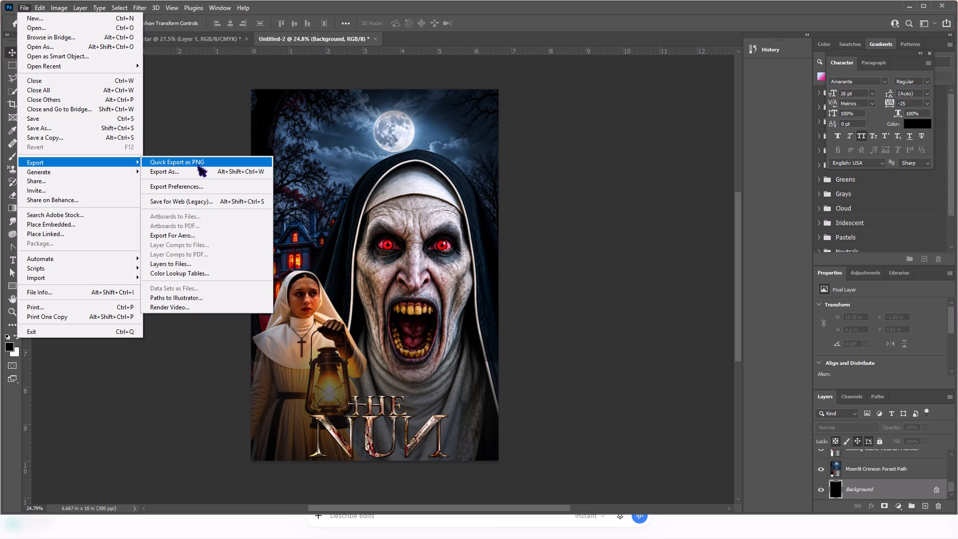
left_click(207, 122)
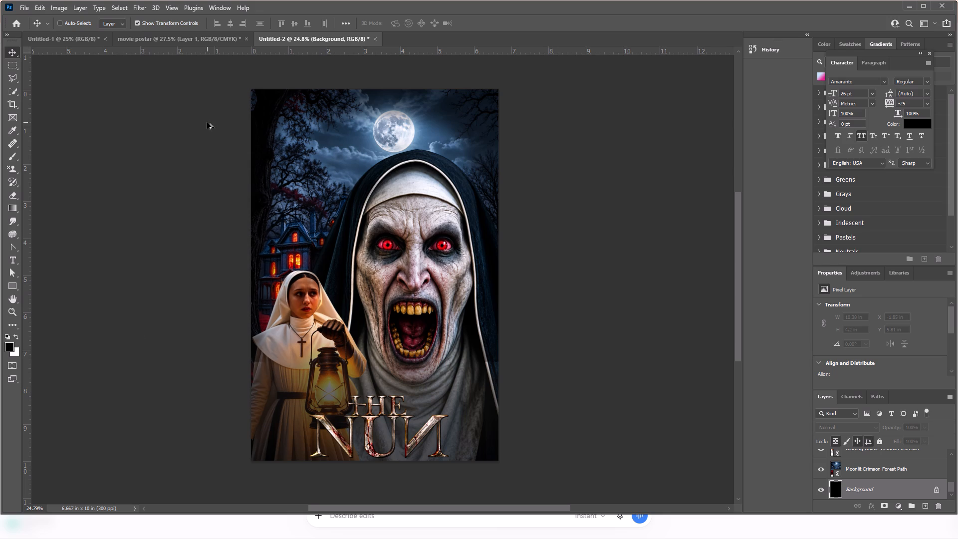
key("ctrl+alt+shift+w")
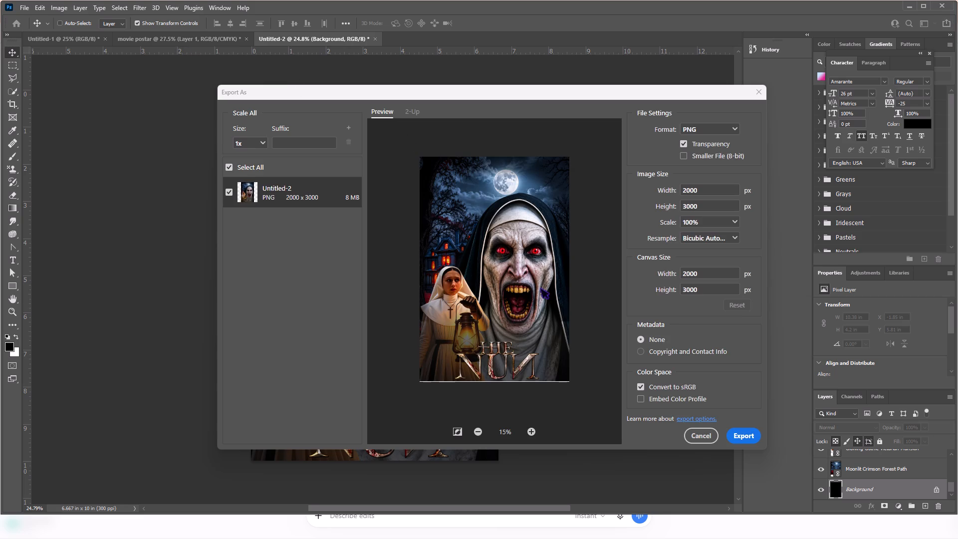
left_click(734, 126)
left_click(734, 126)
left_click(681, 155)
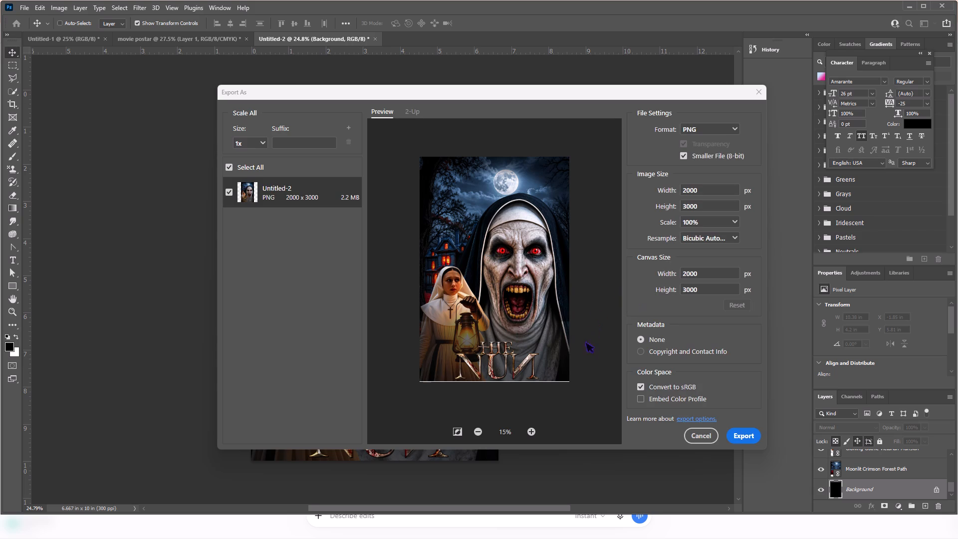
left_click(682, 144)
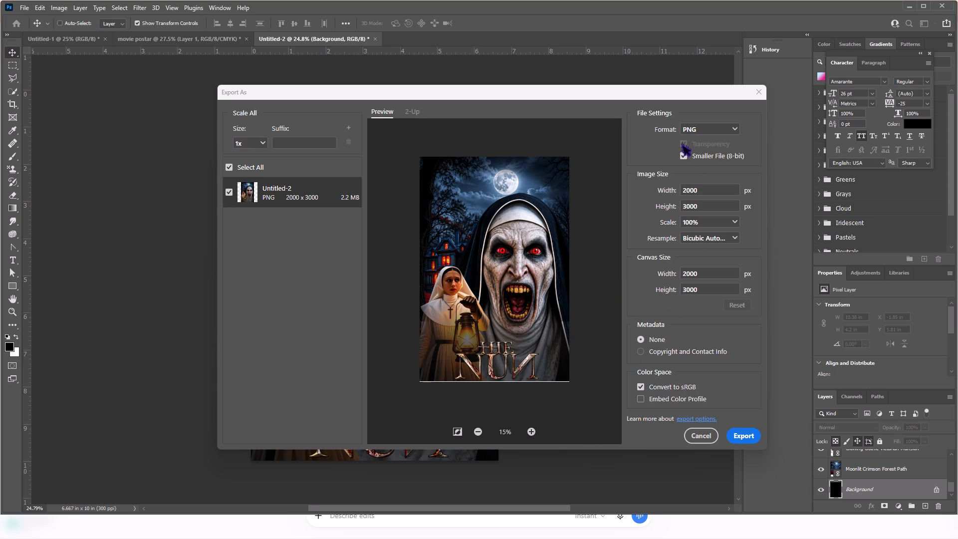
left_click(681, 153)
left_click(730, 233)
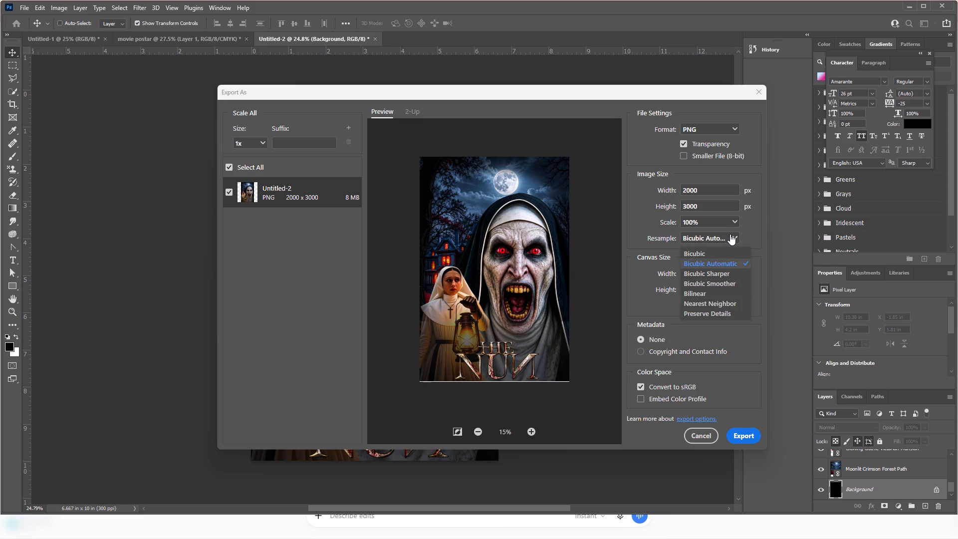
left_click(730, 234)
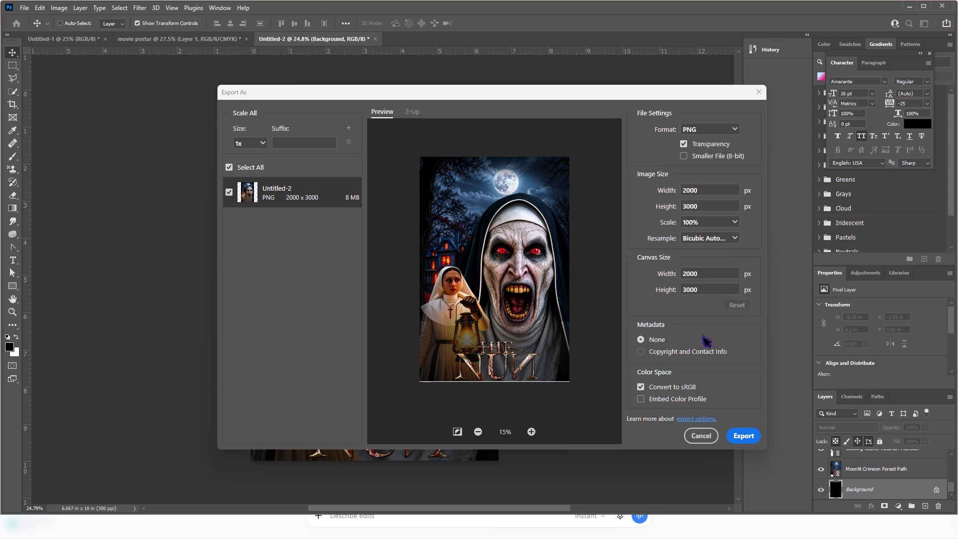
Export the poster as a PNG named "horrar movie postar" into the designer's own folder on the Desktop.
left_click(741, 431)
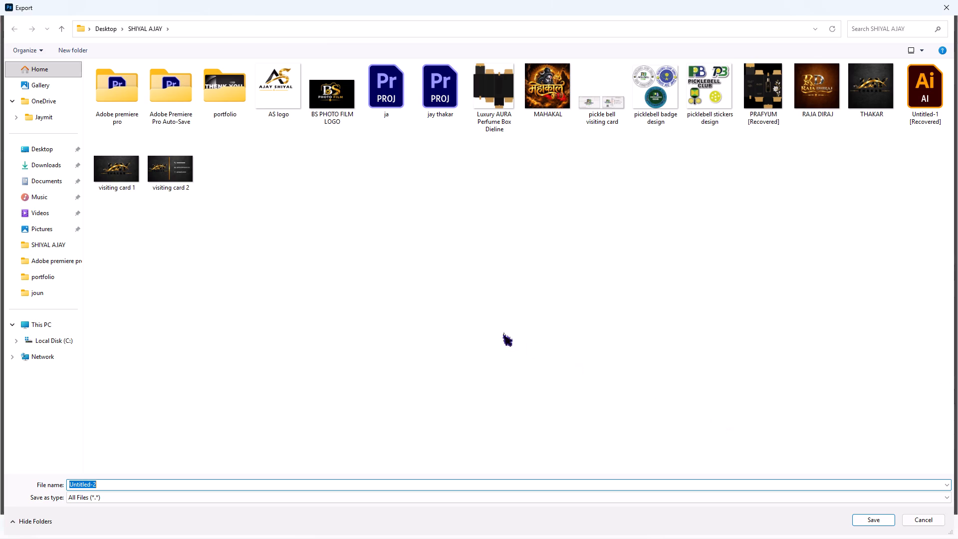
left_click(55, 242)
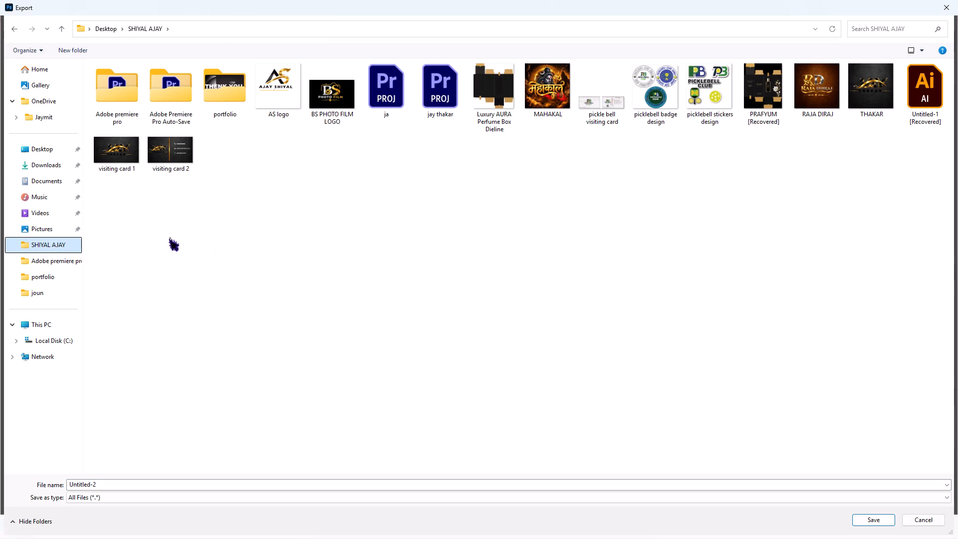
left_click(259, 484)
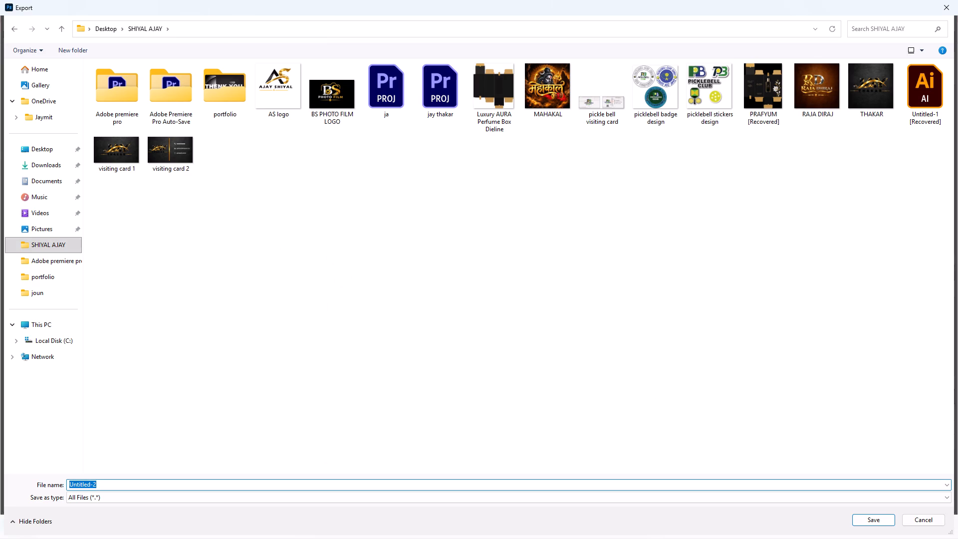
key("BackSpace")
type("ho")
type("rrar")
key("space")
type("movii")
key("BackSpace")
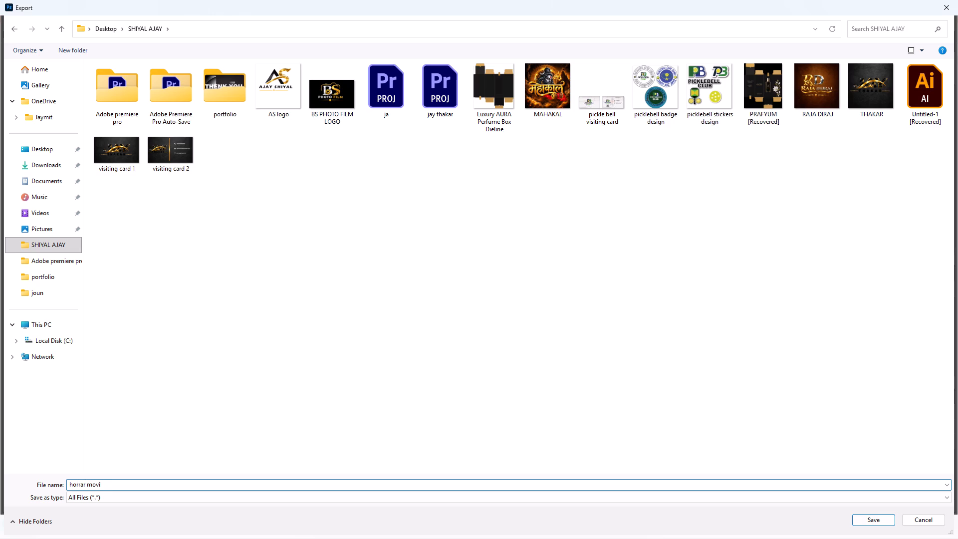
type("e pos")
type("tar")
key("space")
left_click(663, 498)
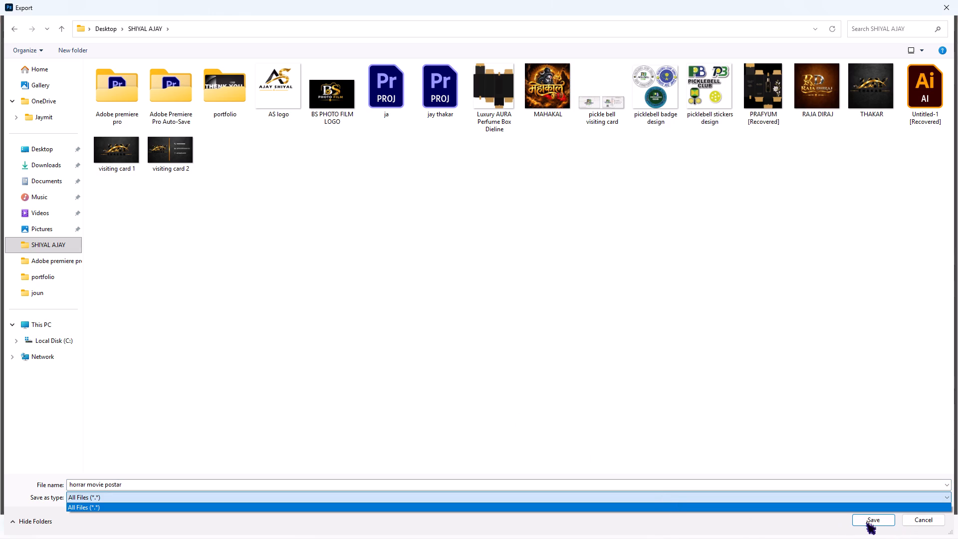
left_click(861, 520)
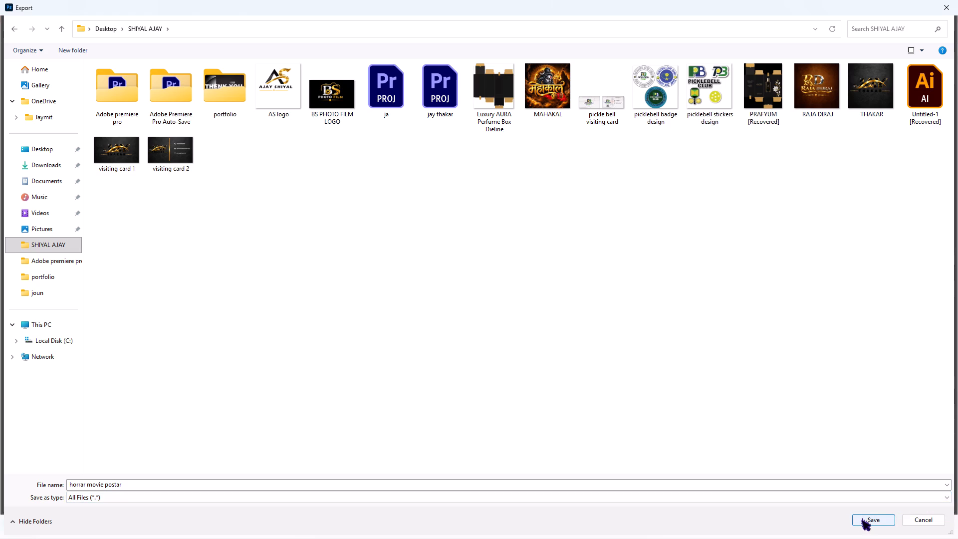
left_click(861, 519)
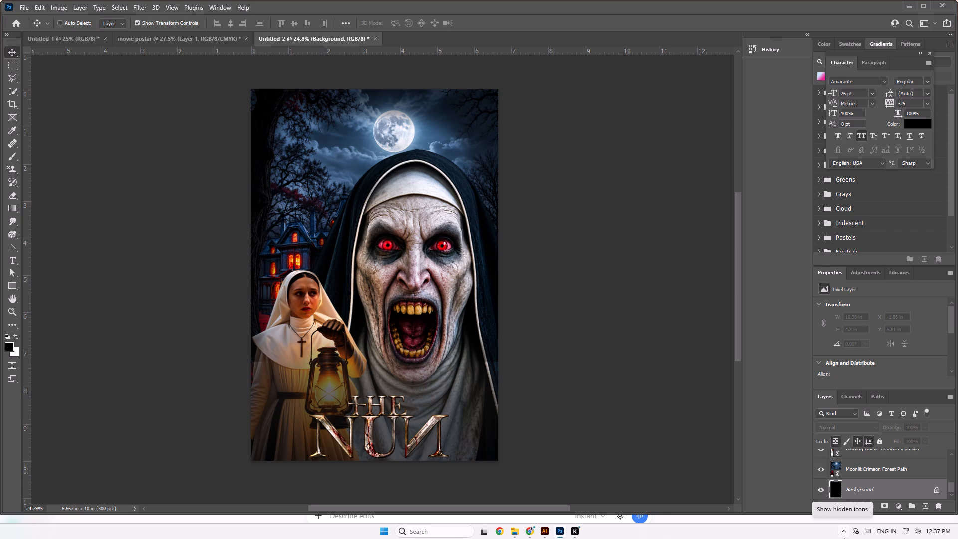
Switch to File Explorer and open the exported "horrar movie postar" image from the designer's Desktop folder.
left_click(513, 535)
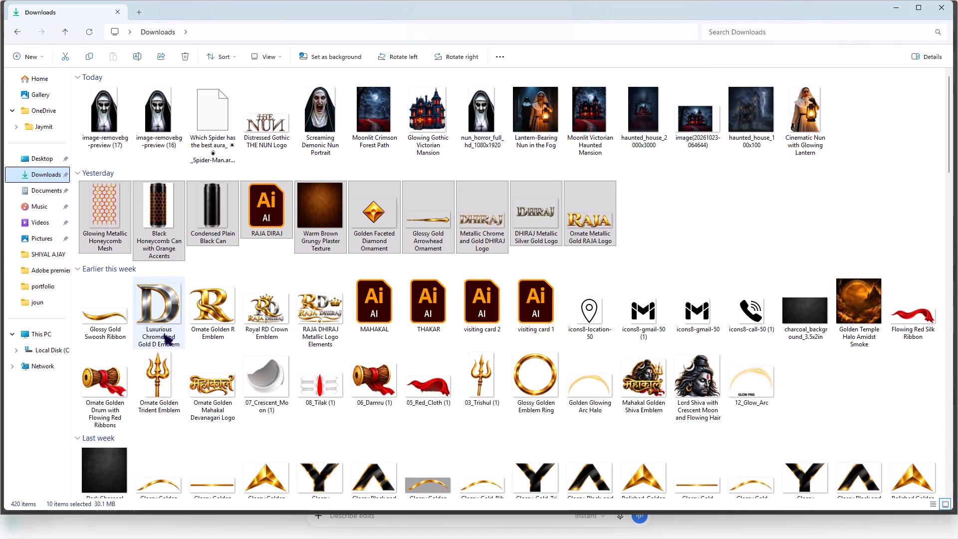
left_click(52, 254)
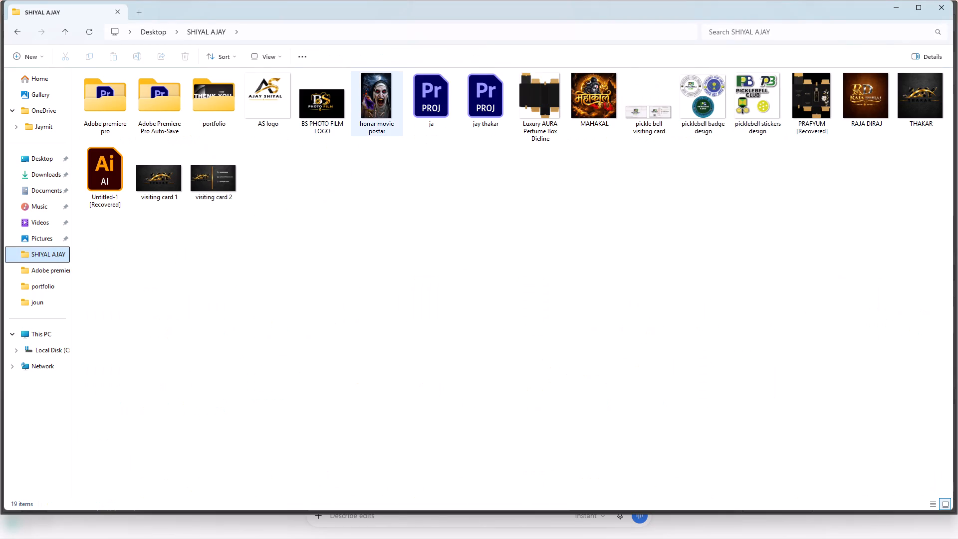
double_click(371, 100)
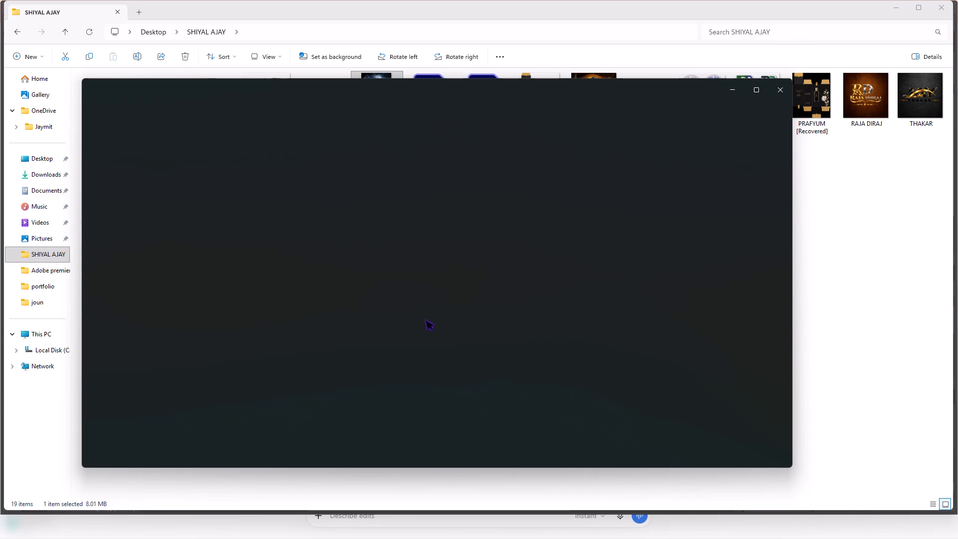
Examine the exported poster up close, covering the demonic nun's face, the mansion and the young nun, and close the viewer.
scroll(471, 330, "up", 6)
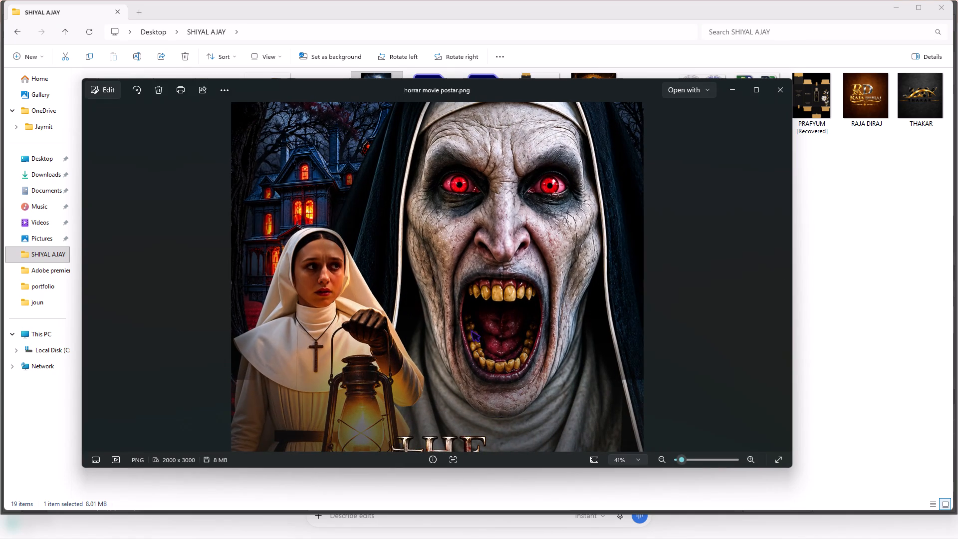
scroll(471, 330, "up", 3)
left_click_drag(492, 285, 457, 364)
scroll(457, 364, "up", 6)
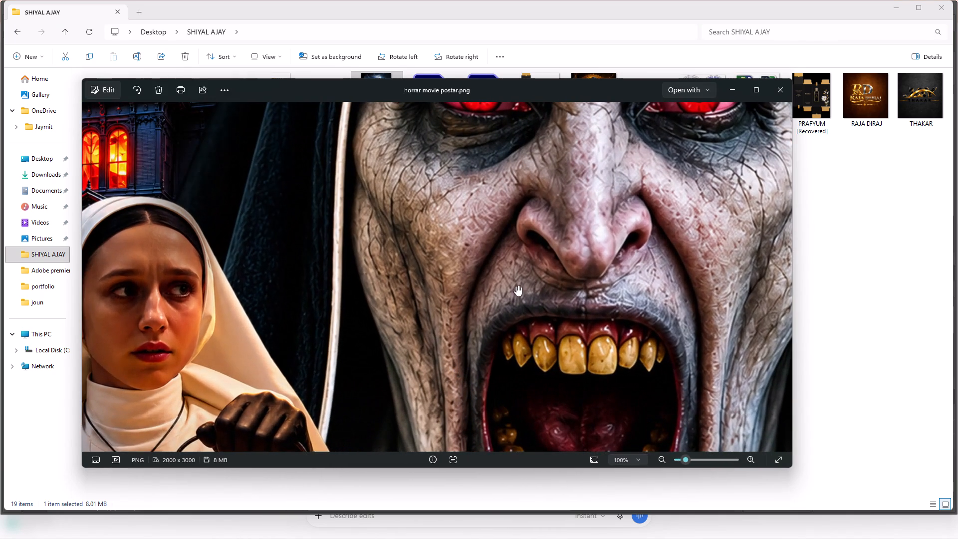
left_click_drag(546, 266, 402, 371)
scroll(445, 370, "up", 2)
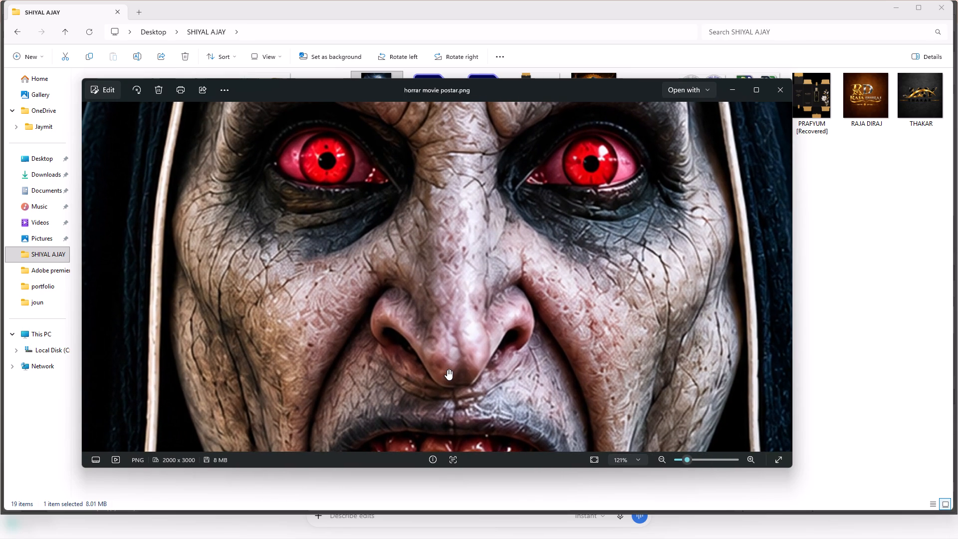
left_click_drag(508, 256, 494, 399)
left_click_drag(486, 266, 480, 386)
left_click_drag(252, 256, 422, 271)
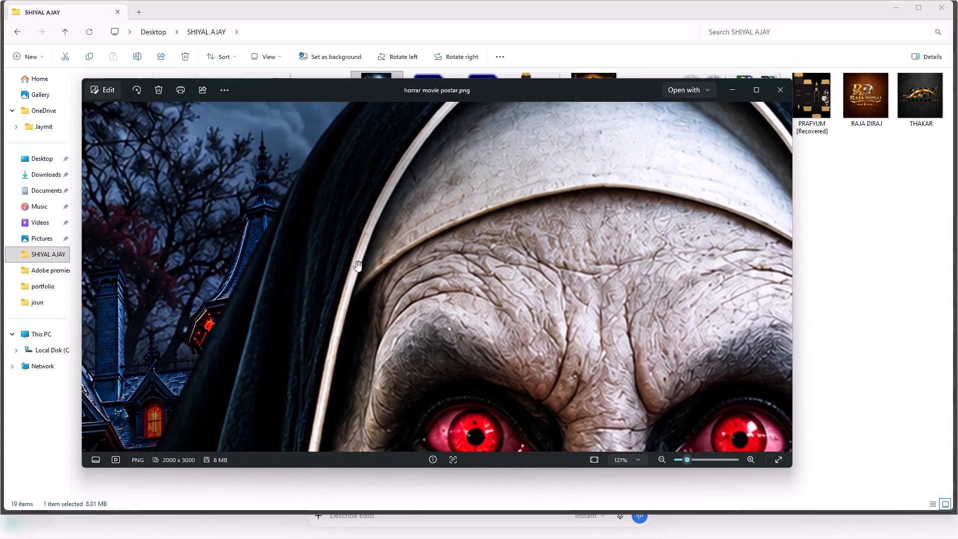
left_click_drag(220, 255, 347, 193)
left_click_drag(326, 350, 408, 244)
left_click_drag(284, 339, 301, 254)
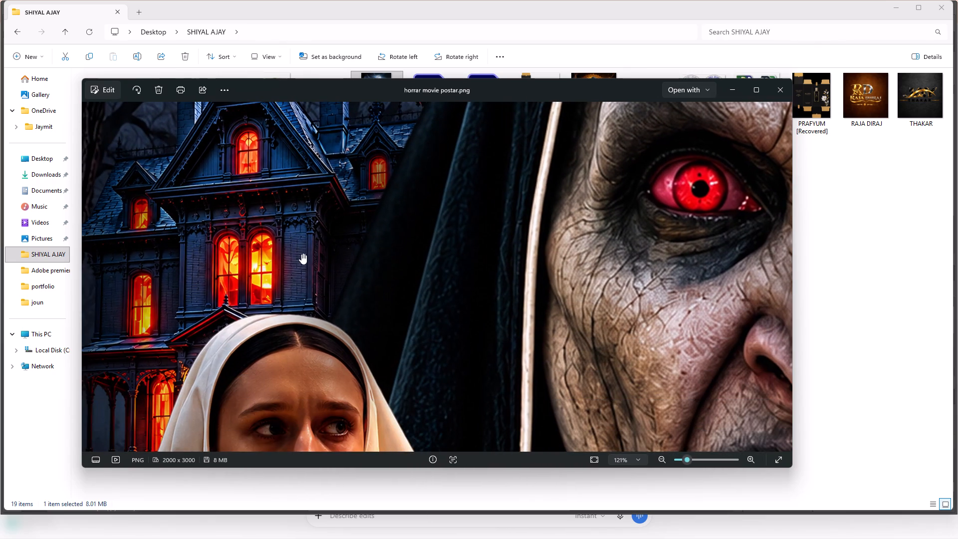
left_click_drag(100, 245, 259, 245)
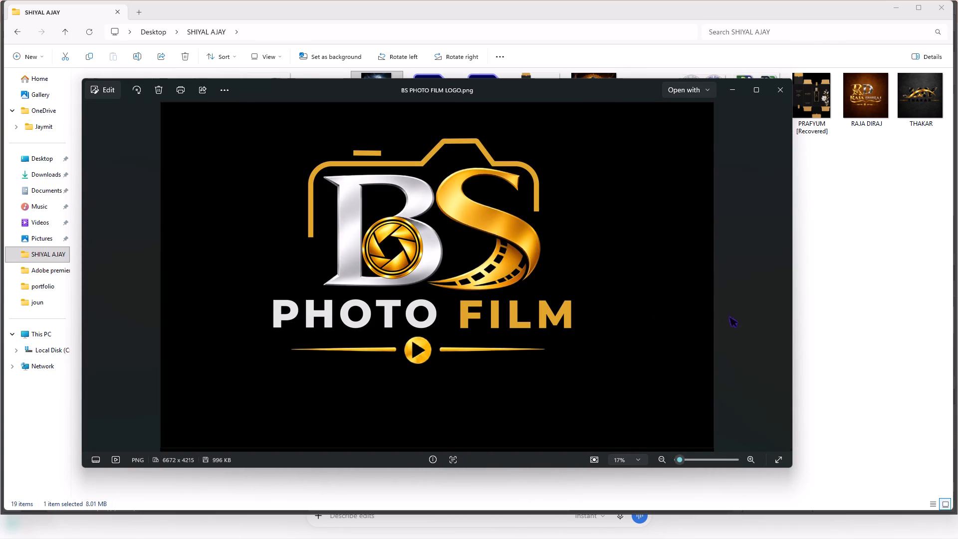
left_click(777, 92)
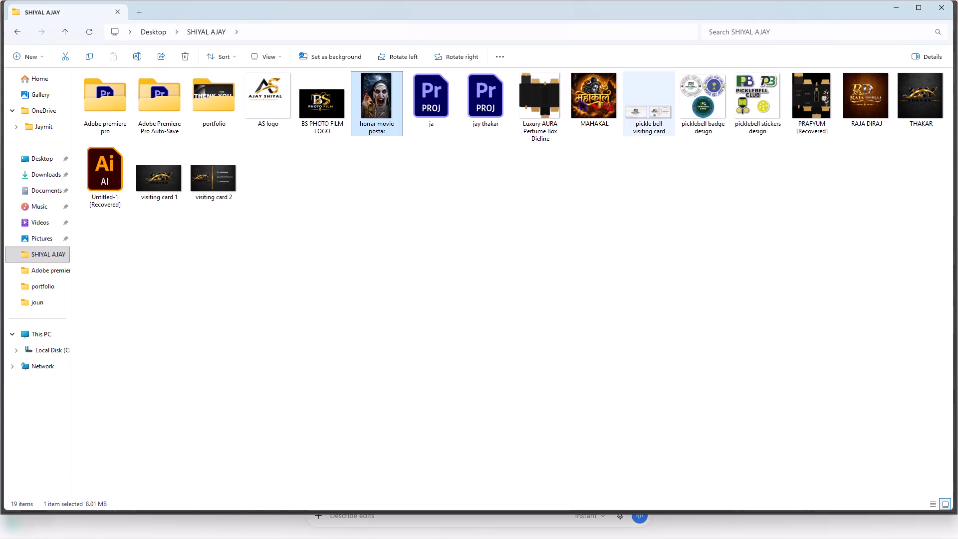
Reopen the exported "horrar movie postar" image and examine the mansion, the young nun and the demonic nun's face up close.
double_click(386, 109)
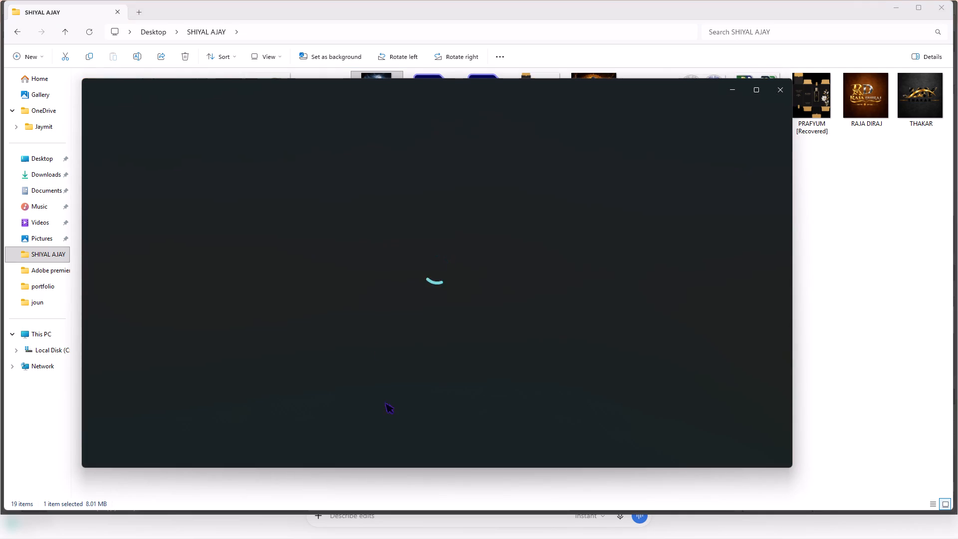
scroll(413, 355, "up", 8)
left_click_drag(354, 197, 445, 359)
left_click_drag(337, 278, 401, 272)
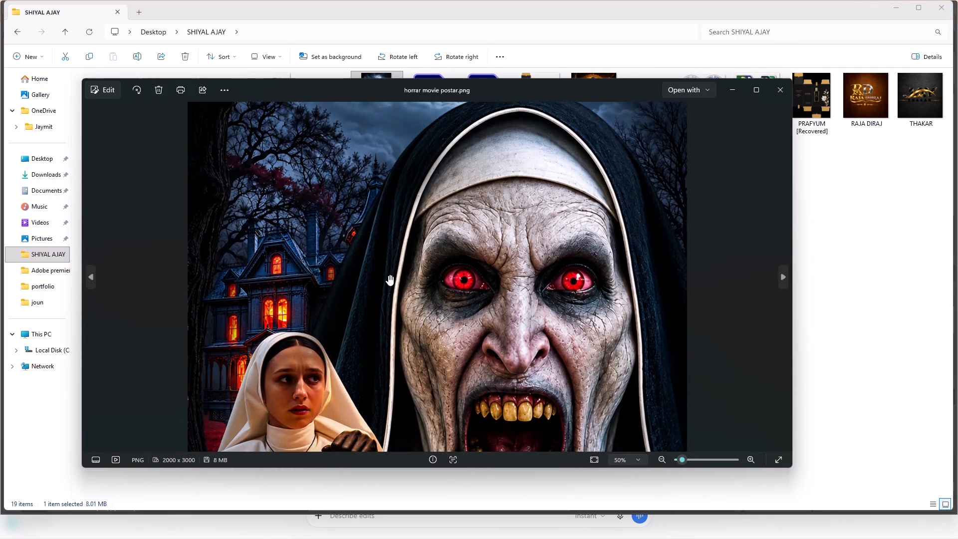
scroll(313, 312, "up", 5)
left_click_drag(258, 297, 320, 300)
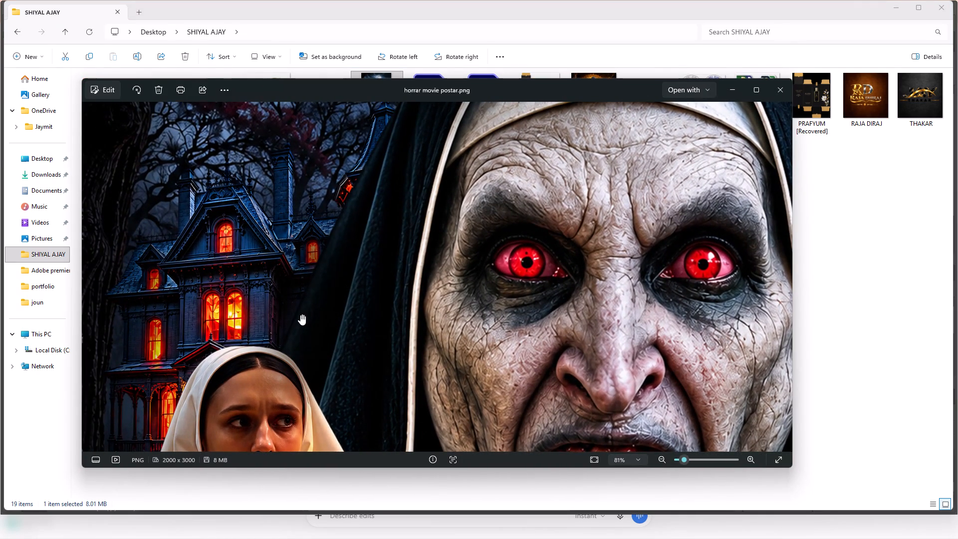
scroll(300, 314, "down", 2)
left_click_drag(308, 363, 330, 335)
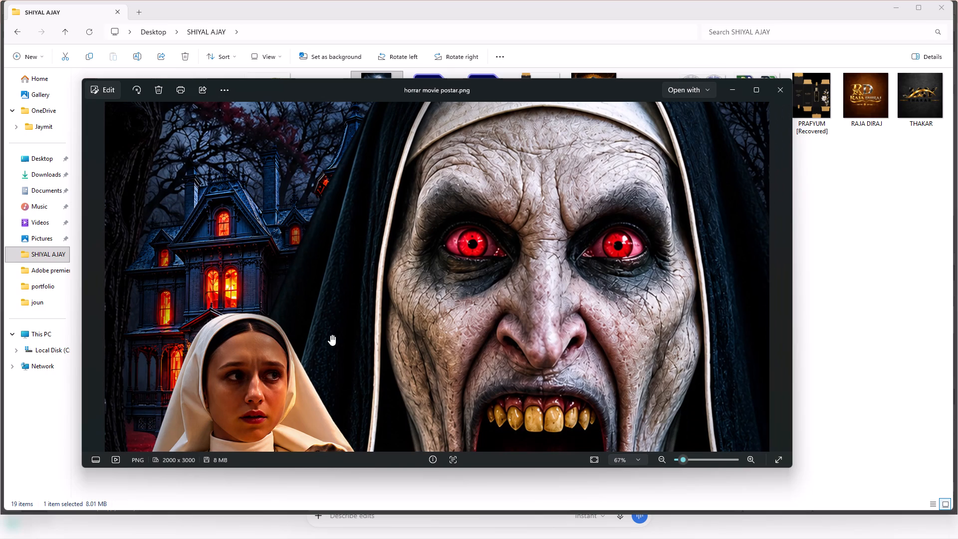
Examine the lower part of the poster up close, especially the THE NUN title lettering, review the whole poster, and close the viewer.
left_click_drag(574, 355, 458, 274)
left_click_drag(622, 397, 599, 281)
left_click_drag(585, 372, 561, 307)
scroll(572, 356, "down", 8)
left_click_drag(480, 399, 475, 344)
scroll(466, 407, "up", 14)
left_click_drag(477, 396, 491, 320)
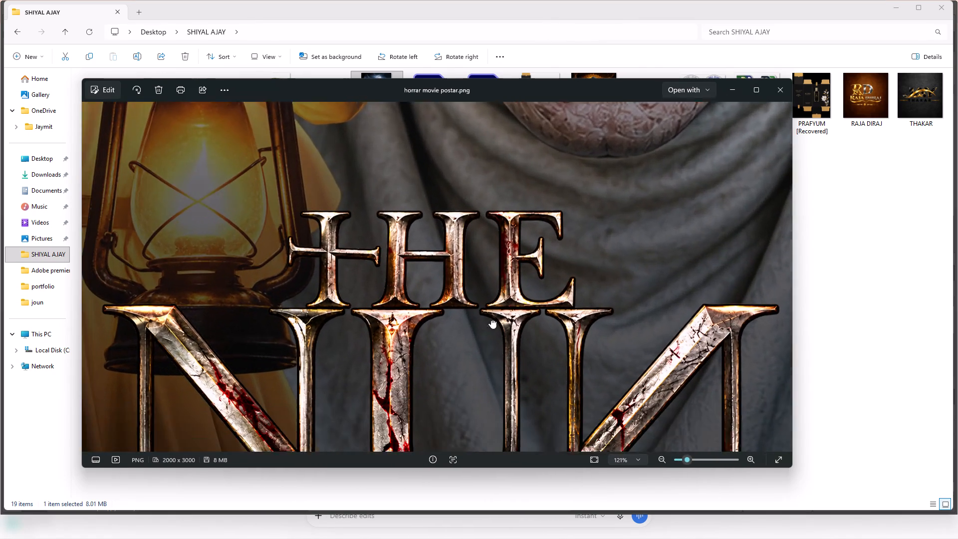
left_click_drag(491, 320, 492, 301)
left_click_drag(479, 401, 325, 345)
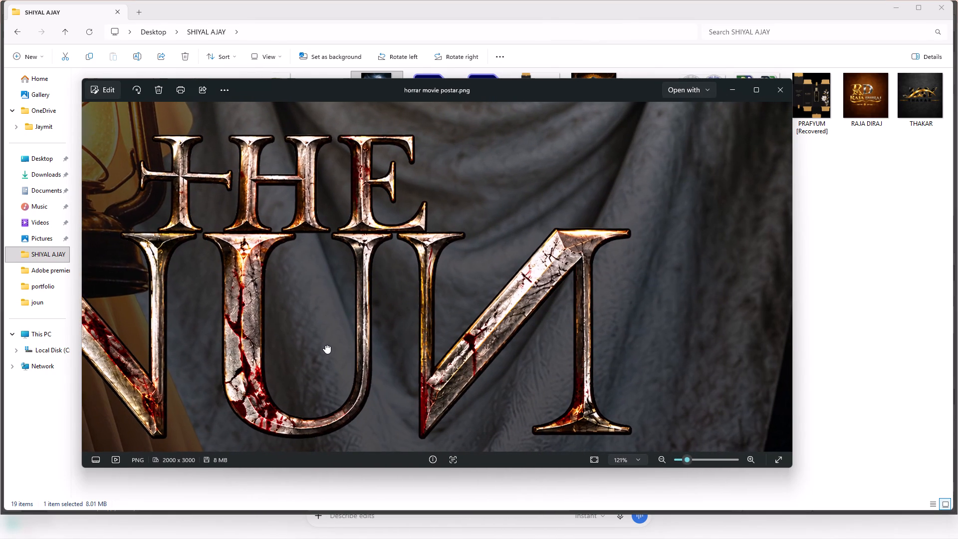
left_click_drag(325, 345, 351, 351)
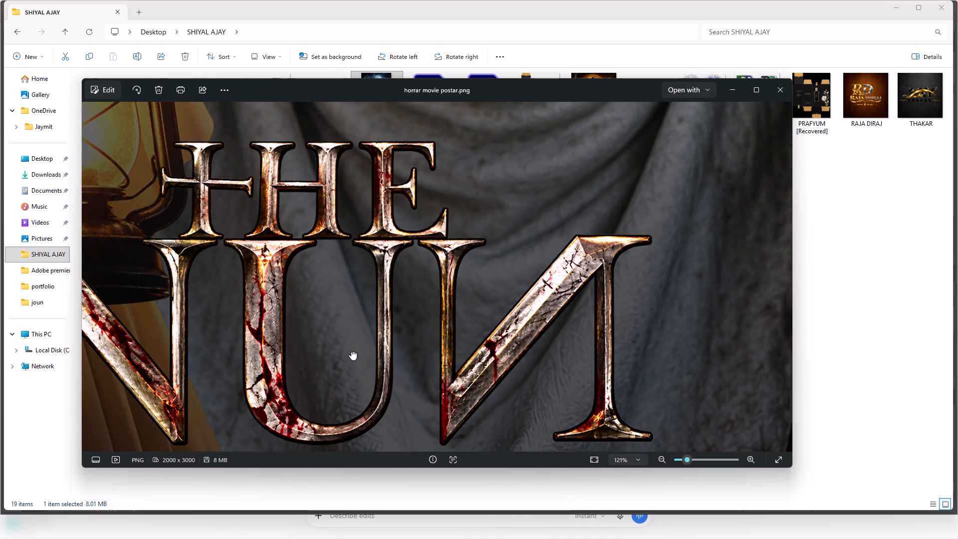
left_click_drag(351, 351, 370, 352)
scroll(370, 352, "down", 18)
scroll(370, 352, "down", 5)
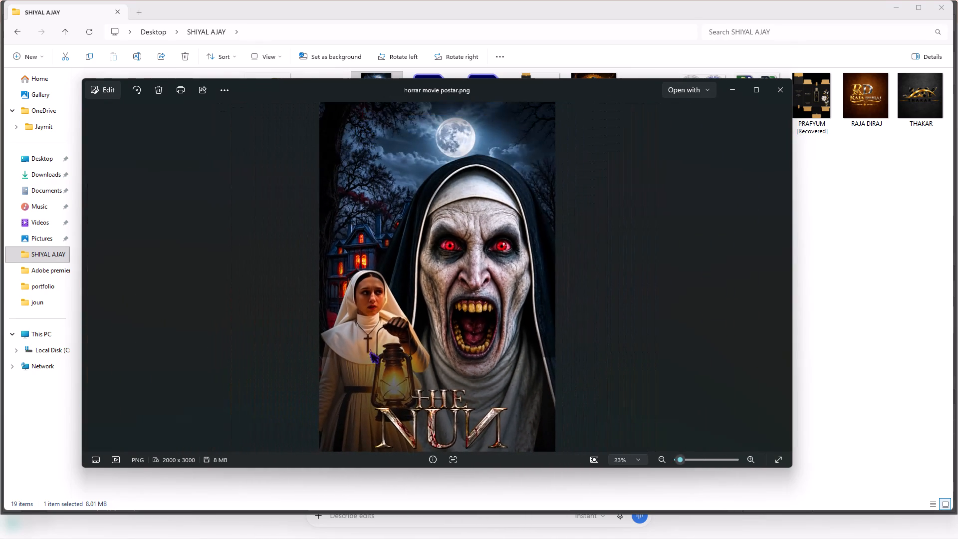
scroll(370, 352, "down", 2)
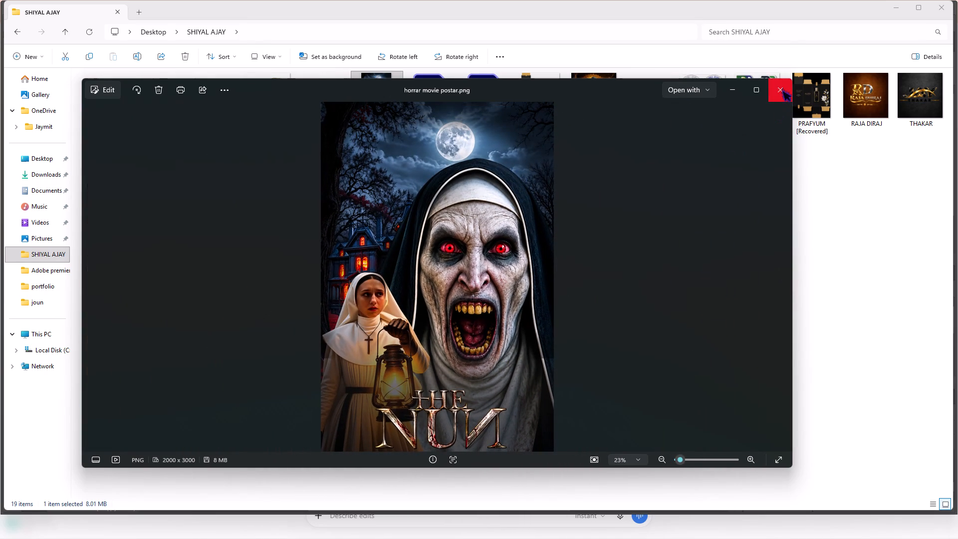
left_click(778, 89)
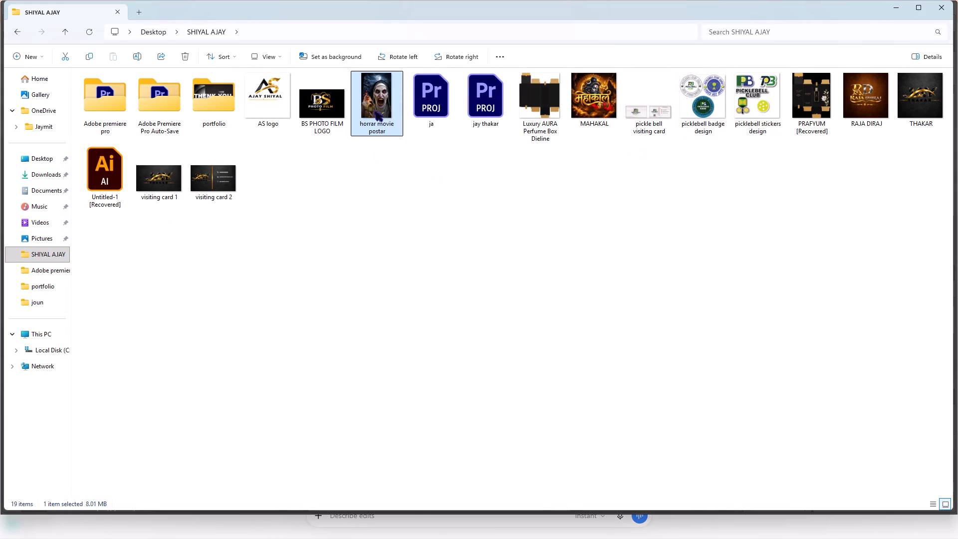
Switch from File Explorer to the Chrome browser.
left_click(530, 532)
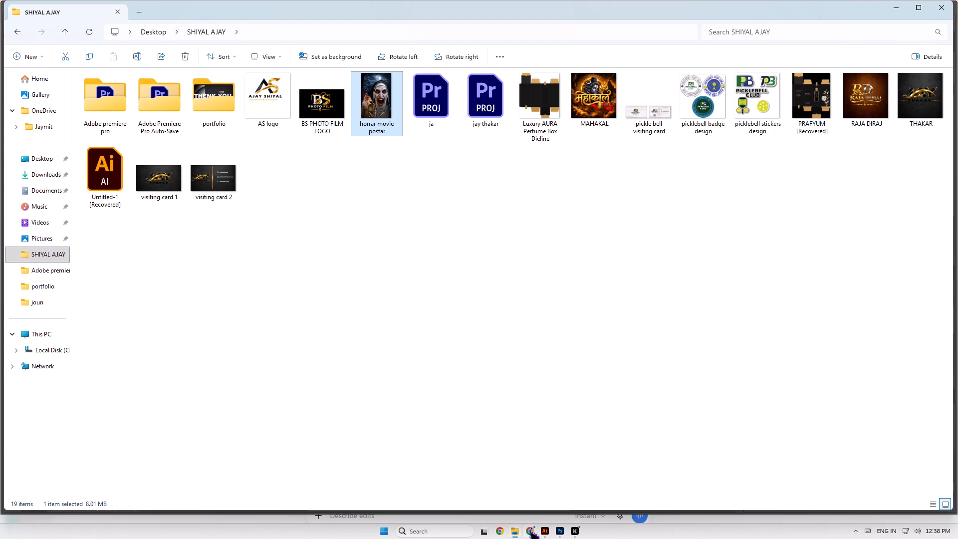
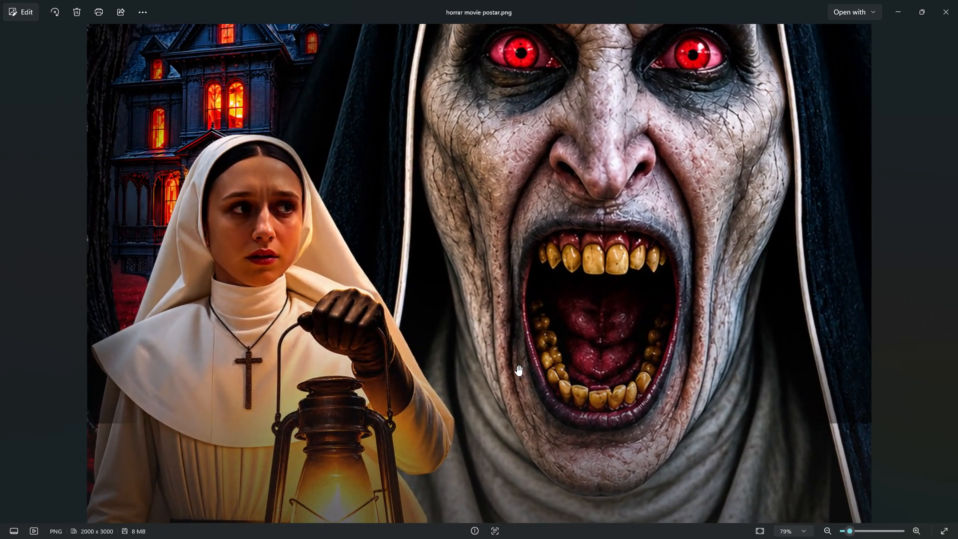
Review the whole exported horror movie poster, checking the demonic nun's face against the full composition.
scroll(517, 365, "down", 15)
scroll(517, 365, "down", 6)
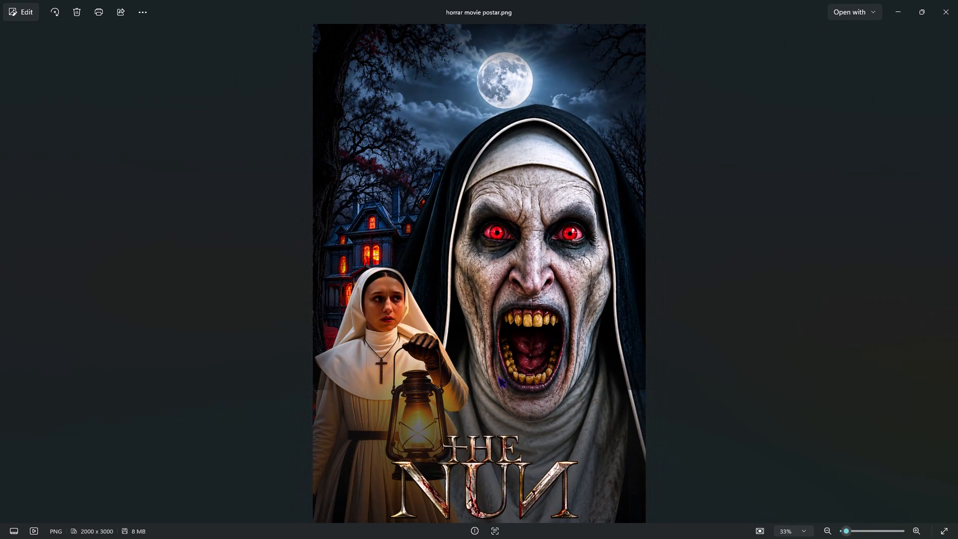
scroll(388, 287, "up", 2)
scroll(385, 283, "down", 10)
scroll(385, 279, "up", 1)
scroll(385, 279, "down", 17)
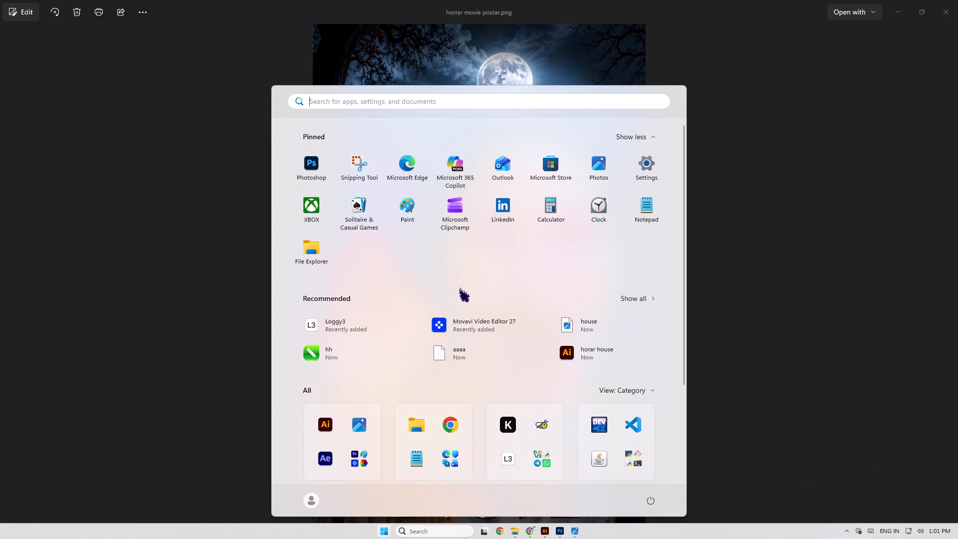
Launch the app marked with a white K on black.
left_click(506, 427)
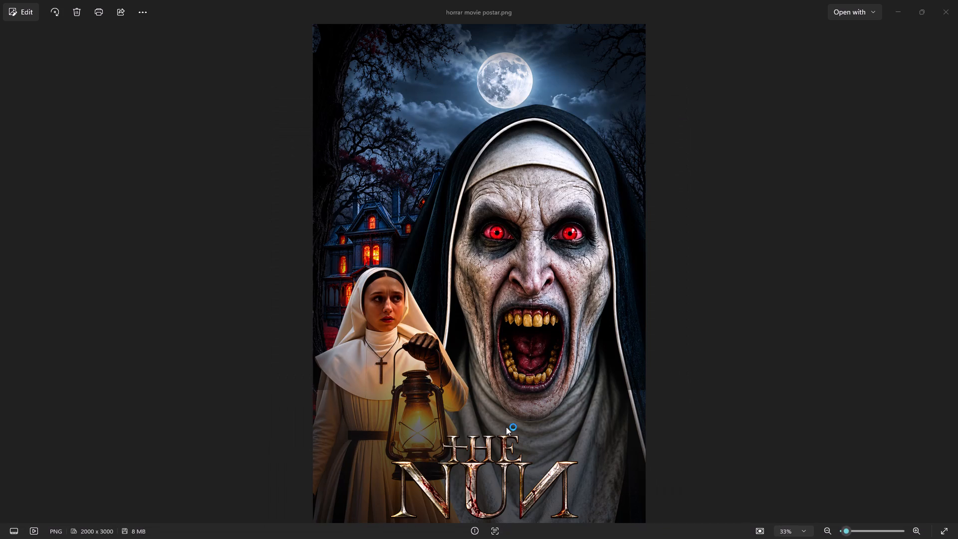
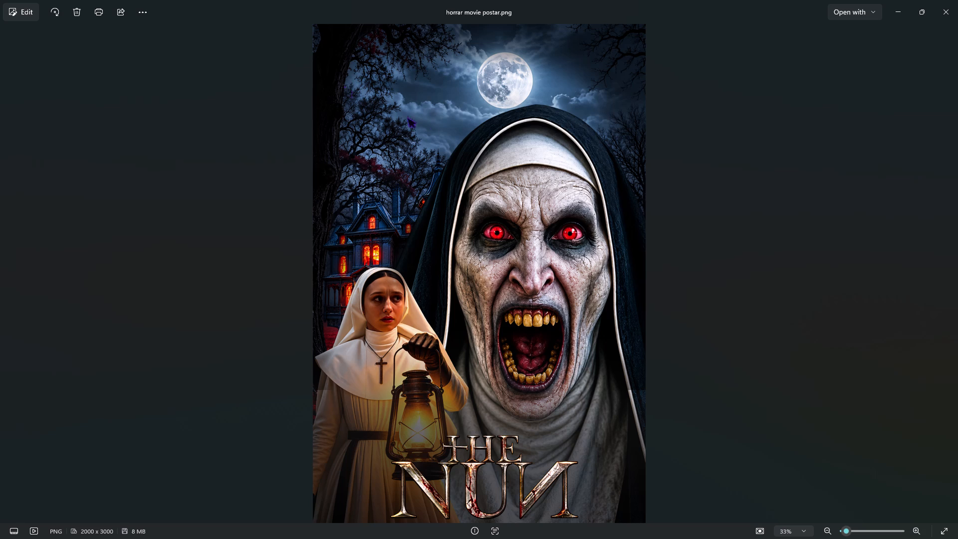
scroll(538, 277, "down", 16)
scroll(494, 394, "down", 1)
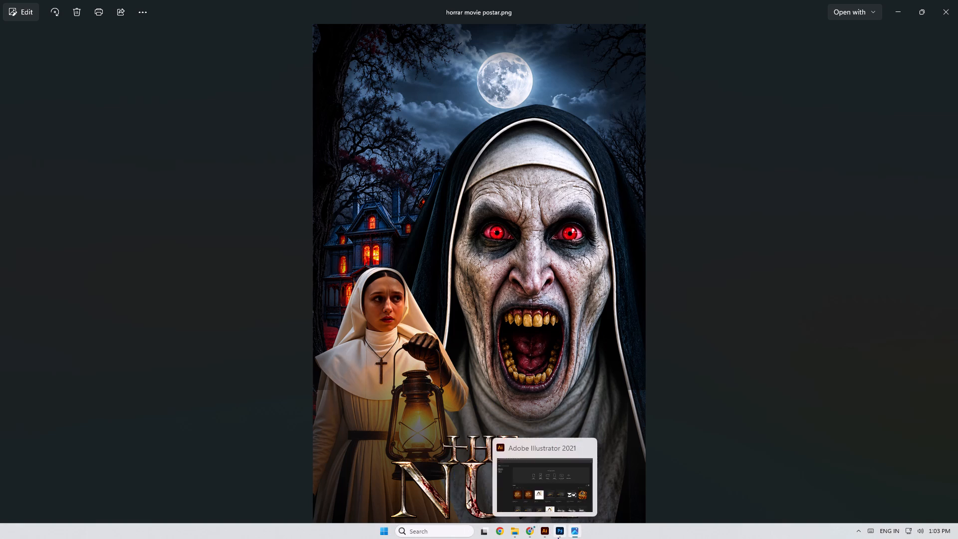
Switch to Photoshop and move the floating Character panel clear of the colour panels, leaving the Gradients presets showing.
left_click(565, 500)
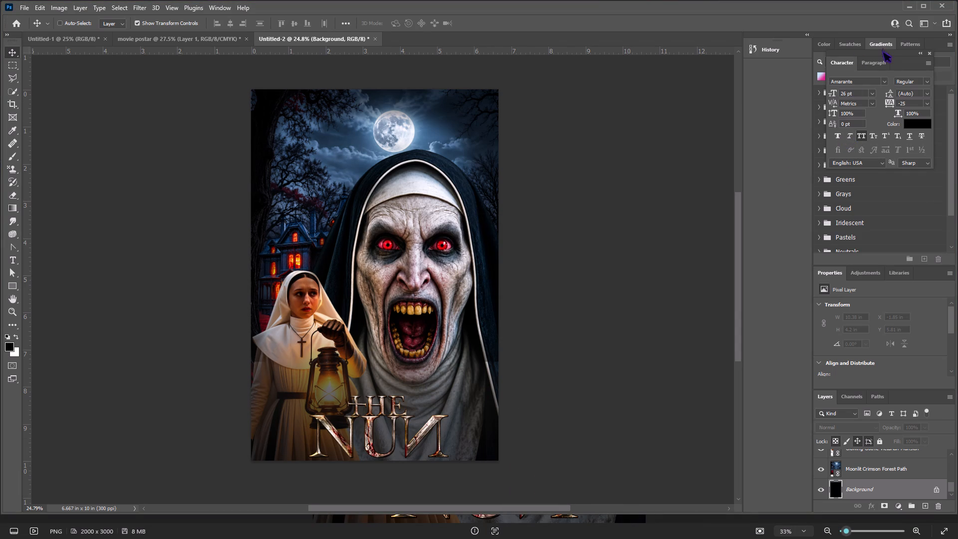
left_click(827, 44)
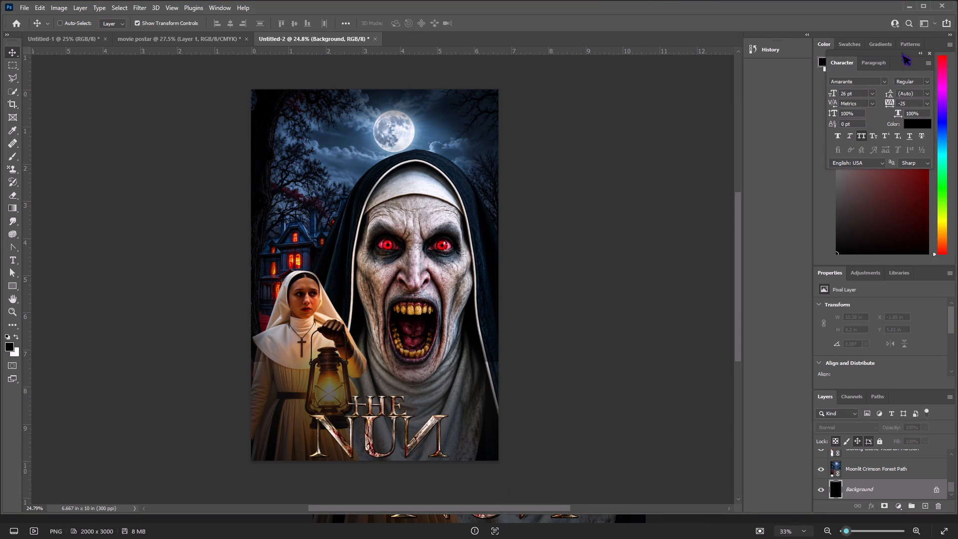
left_click_drag(902, 50, 718, 73)
left_click(851, 46)
left_click(891, 44)
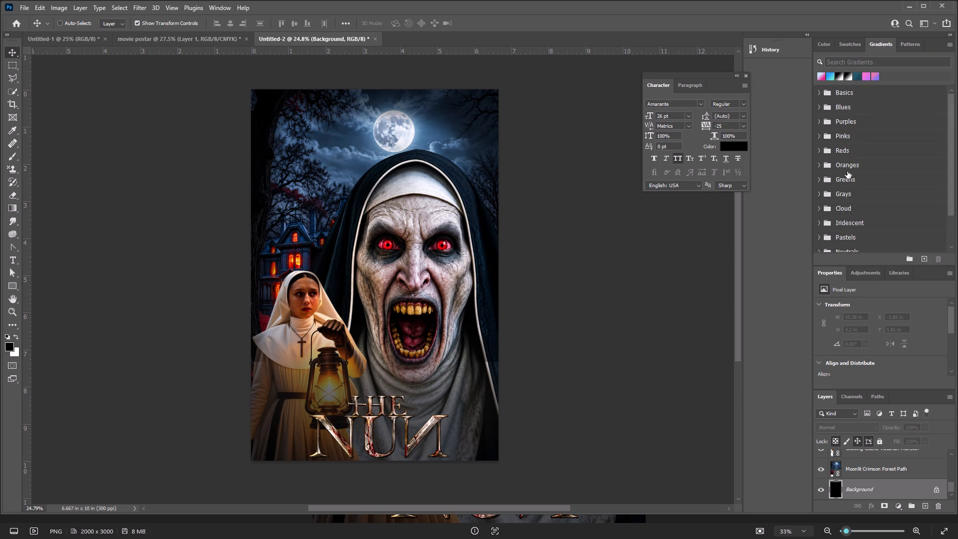
Activate the Eyedropper tool.
scroll(879, 184, "down", 6)
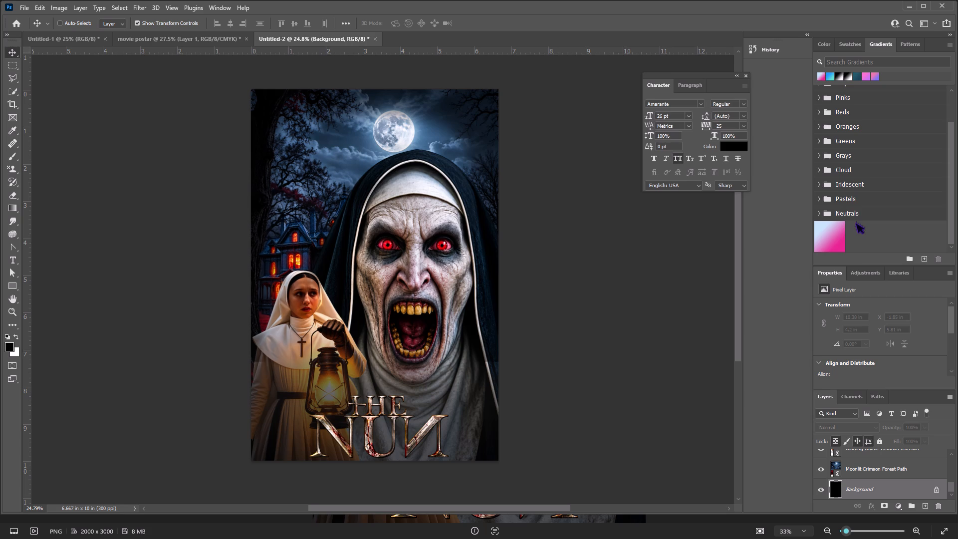
key("i")
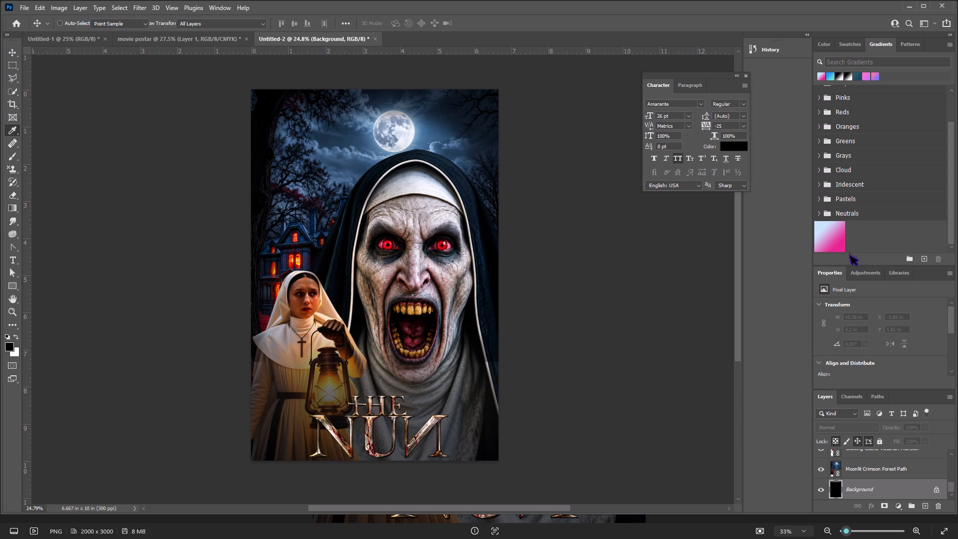
left_click(849, 254)
Expand the Grays gradient group and select its first, near-white preset.
scroll(869, 193, "down", 6)
left_click(861, 156)
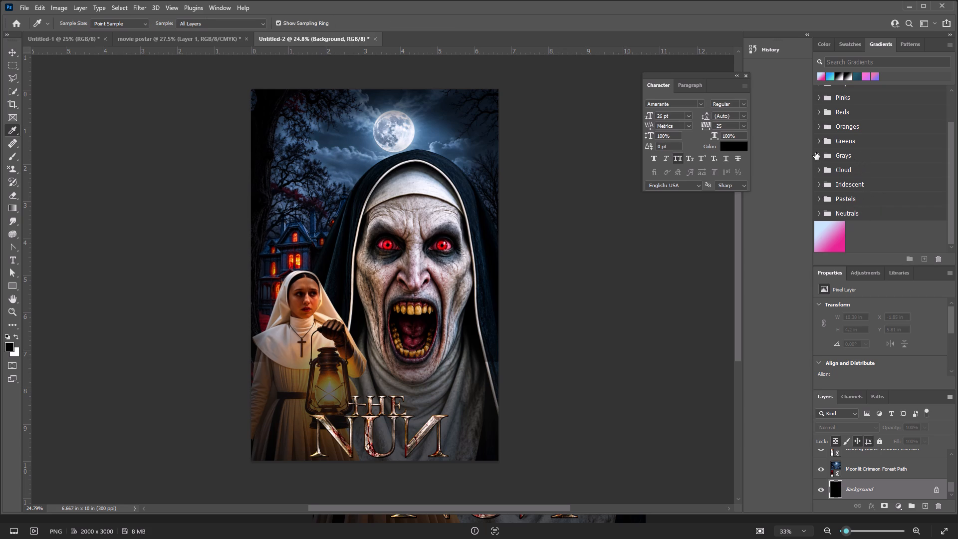
left_click(815, 152)
left_click(819, 154)
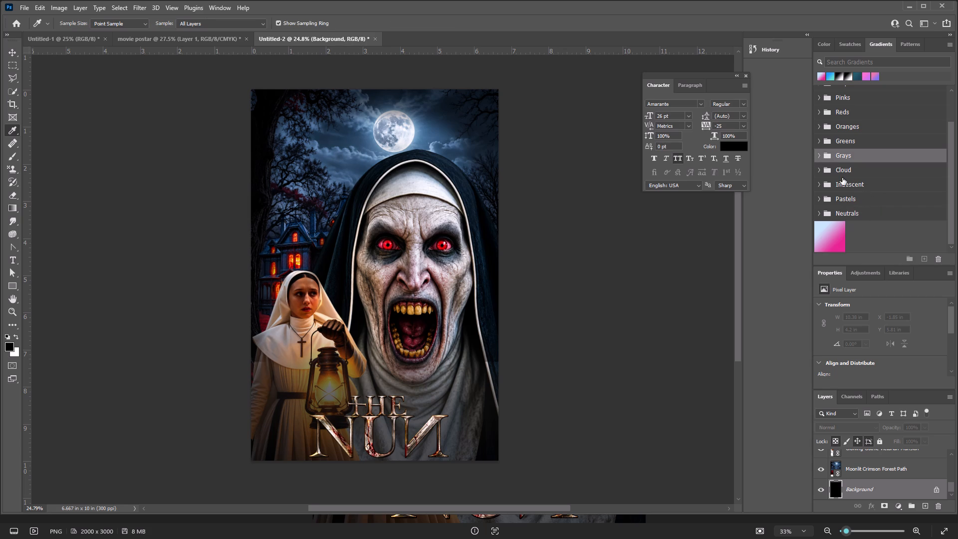
left_click(854, 183)
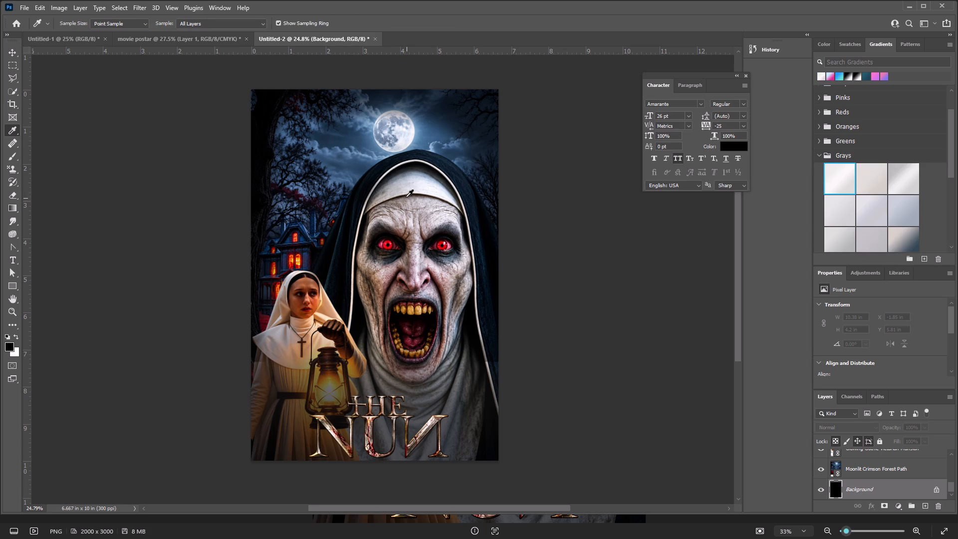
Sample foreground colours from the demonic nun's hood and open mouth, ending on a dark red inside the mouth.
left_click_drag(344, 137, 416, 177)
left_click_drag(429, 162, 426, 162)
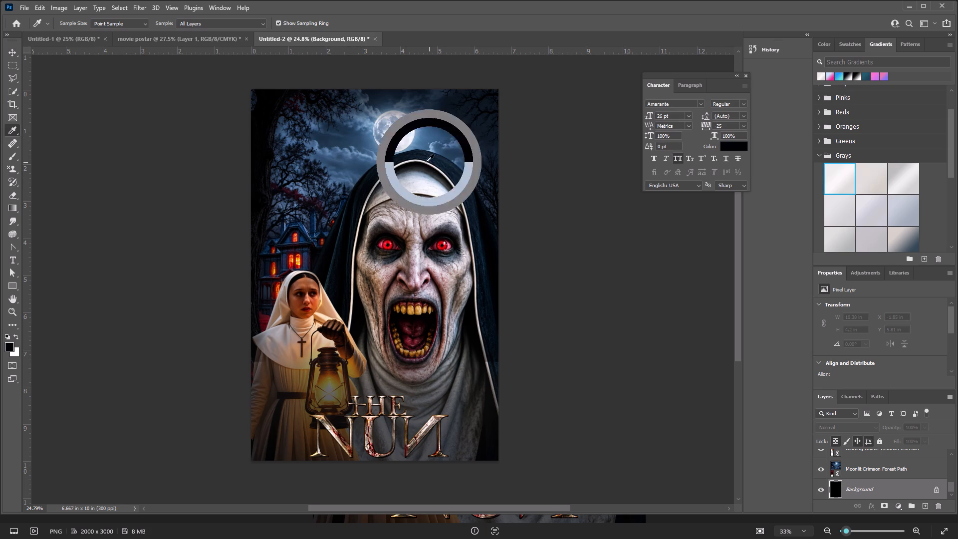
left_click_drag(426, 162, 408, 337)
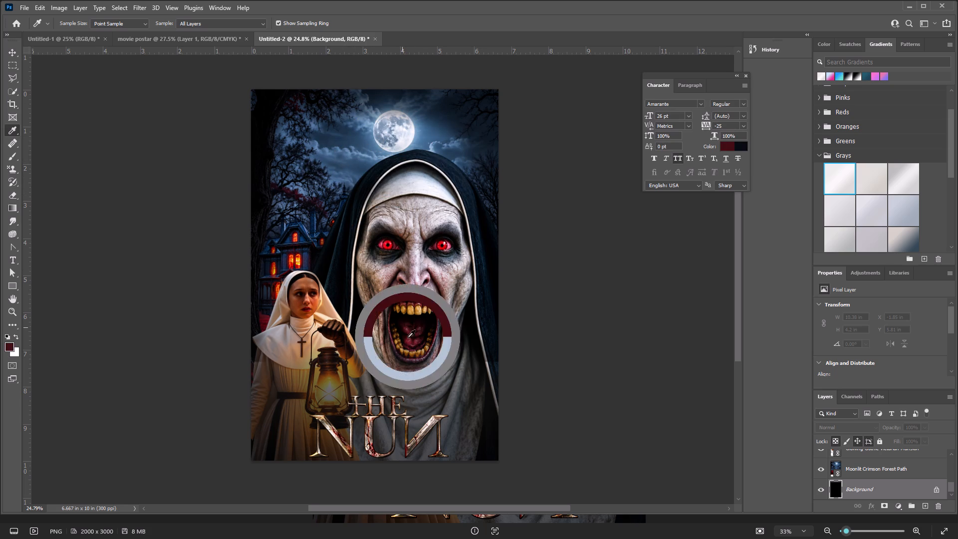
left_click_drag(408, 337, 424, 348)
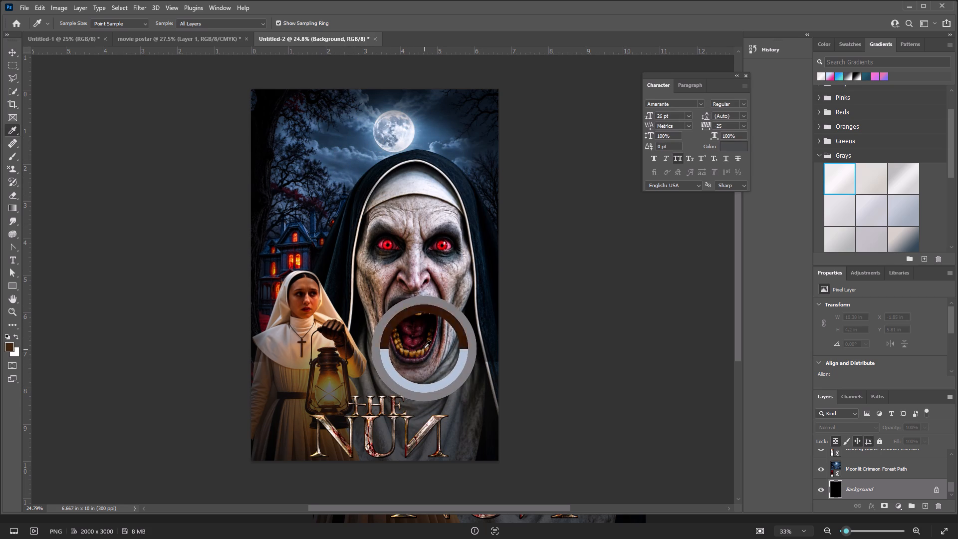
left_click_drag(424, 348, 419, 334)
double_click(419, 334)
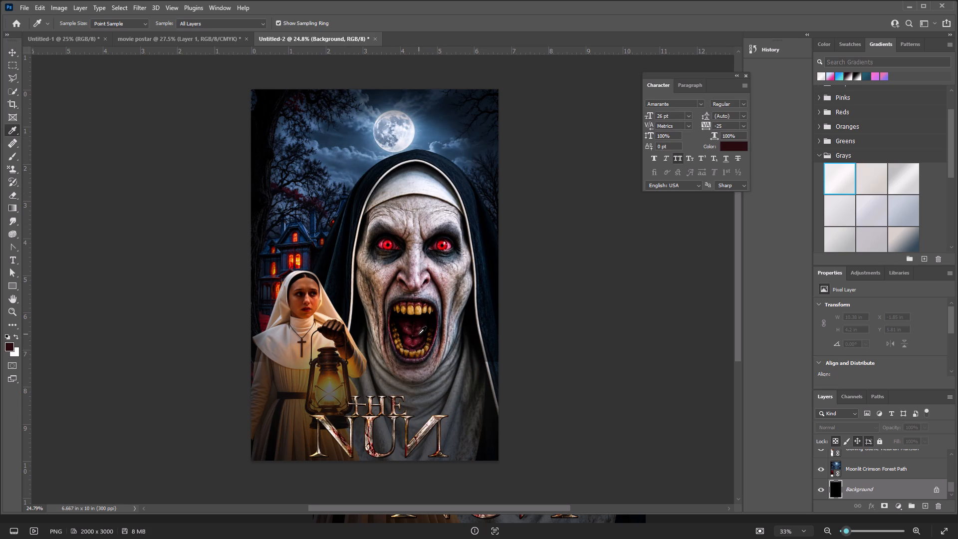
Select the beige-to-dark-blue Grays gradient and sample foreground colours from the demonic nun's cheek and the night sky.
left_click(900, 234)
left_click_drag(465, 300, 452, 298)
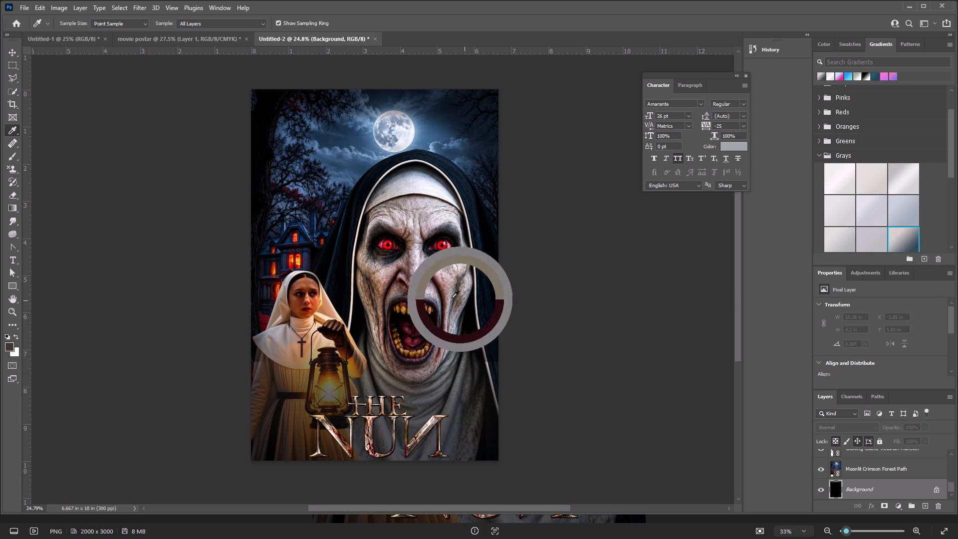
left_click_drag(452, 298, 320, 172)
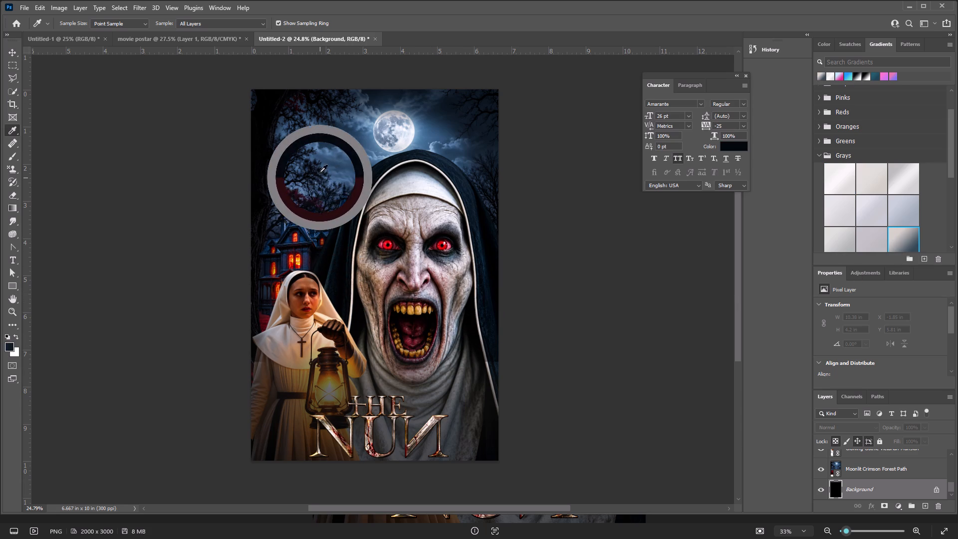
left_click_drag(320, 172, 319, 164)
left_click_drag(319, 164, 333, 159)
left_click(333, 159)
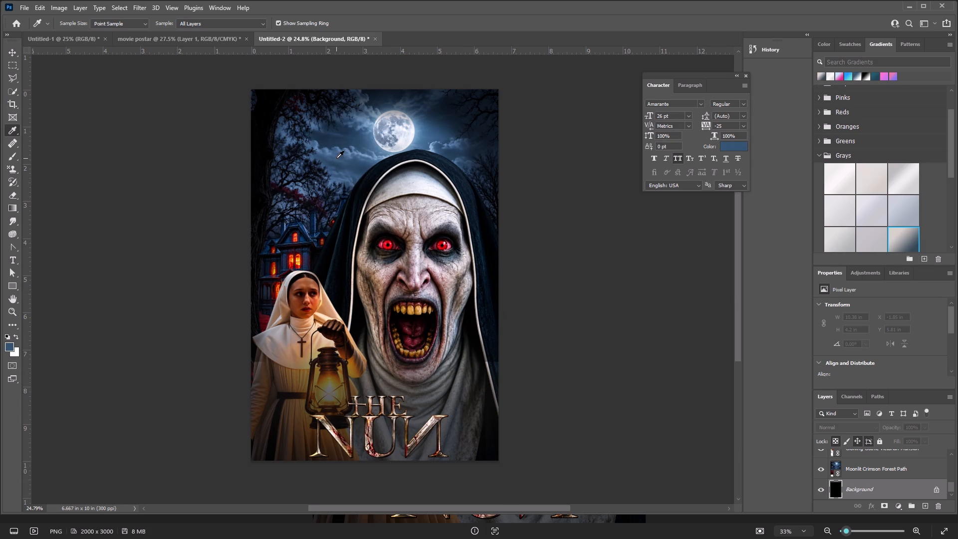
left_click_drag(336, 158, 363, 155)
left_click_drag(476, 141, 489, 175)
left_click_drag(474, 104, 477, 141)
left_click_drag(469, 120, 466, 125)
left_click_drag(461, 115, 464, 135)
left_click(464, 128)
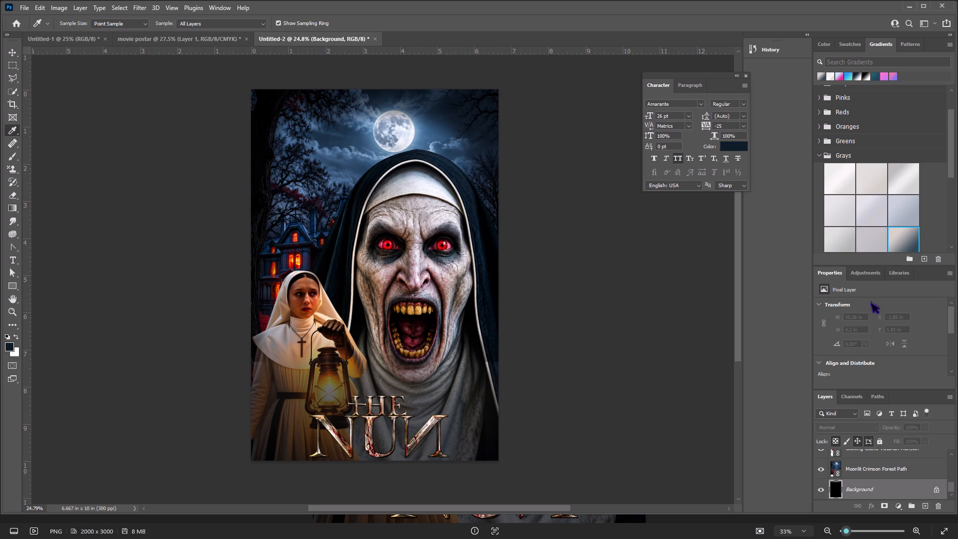
Select the black gradient at the end of the Grays group.
scroll(871, 234, "down", 13)
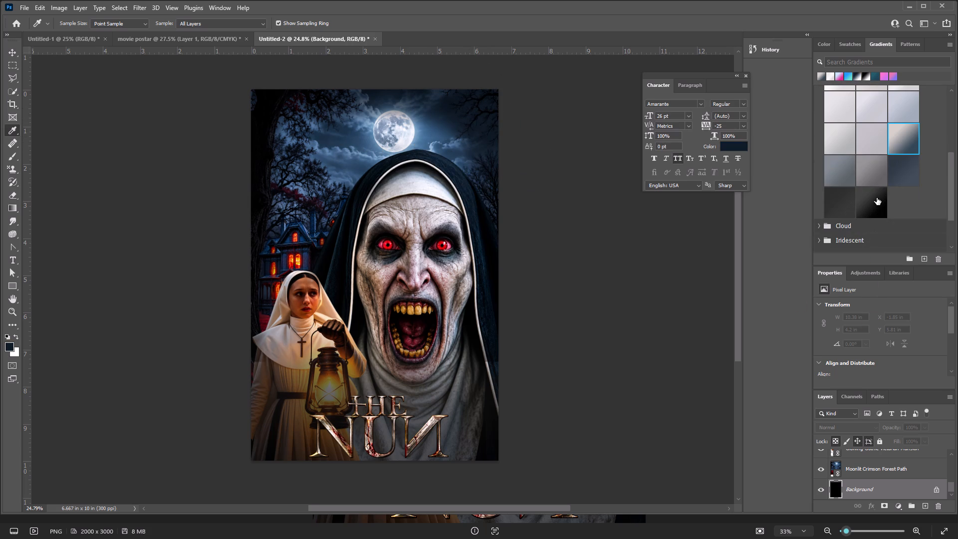
left_click(877, 198)
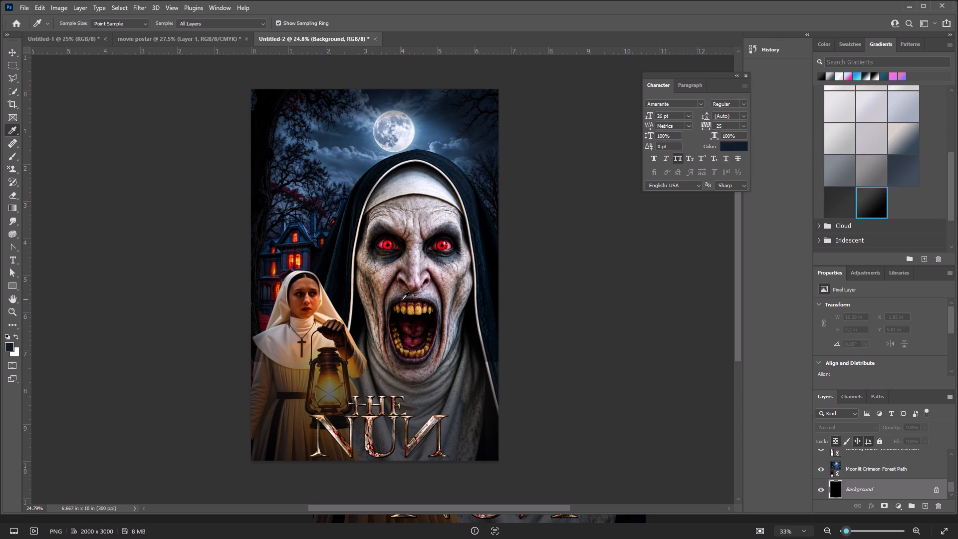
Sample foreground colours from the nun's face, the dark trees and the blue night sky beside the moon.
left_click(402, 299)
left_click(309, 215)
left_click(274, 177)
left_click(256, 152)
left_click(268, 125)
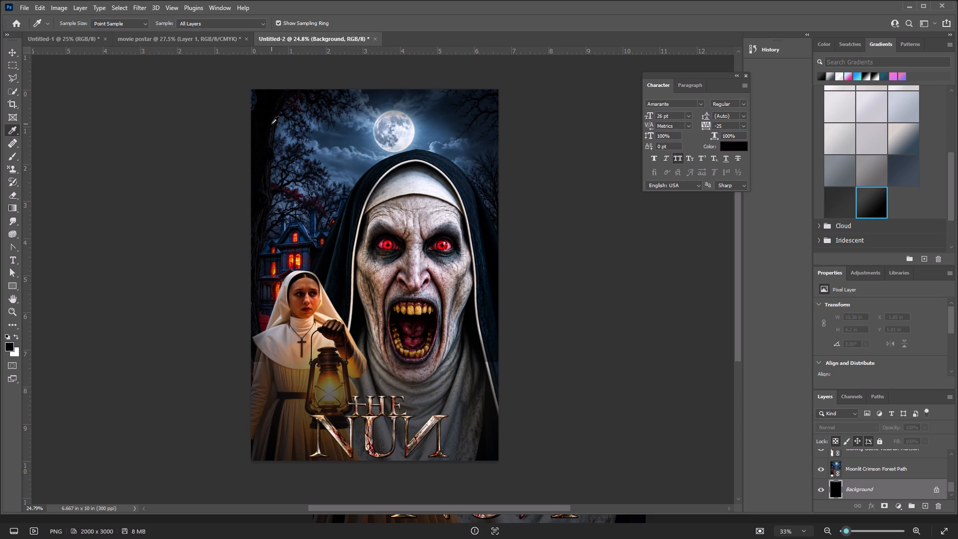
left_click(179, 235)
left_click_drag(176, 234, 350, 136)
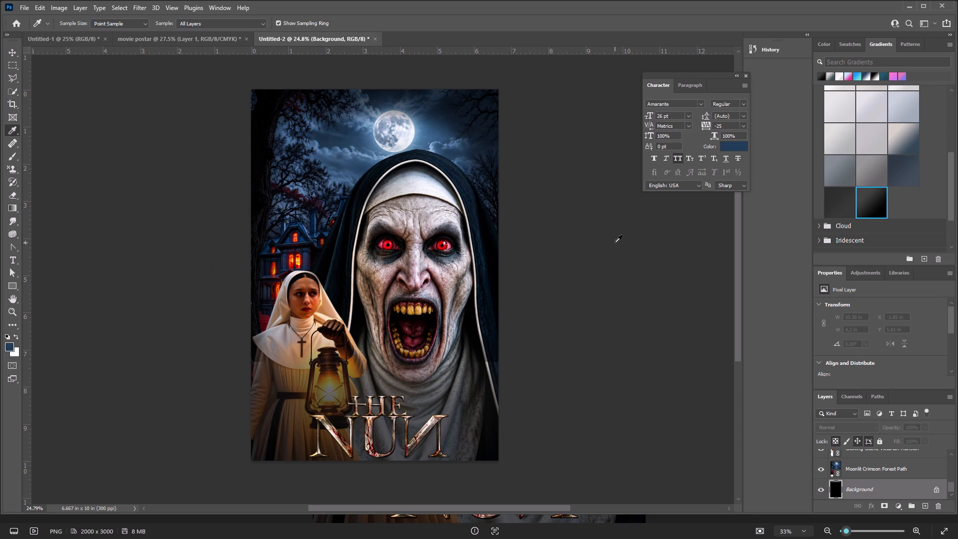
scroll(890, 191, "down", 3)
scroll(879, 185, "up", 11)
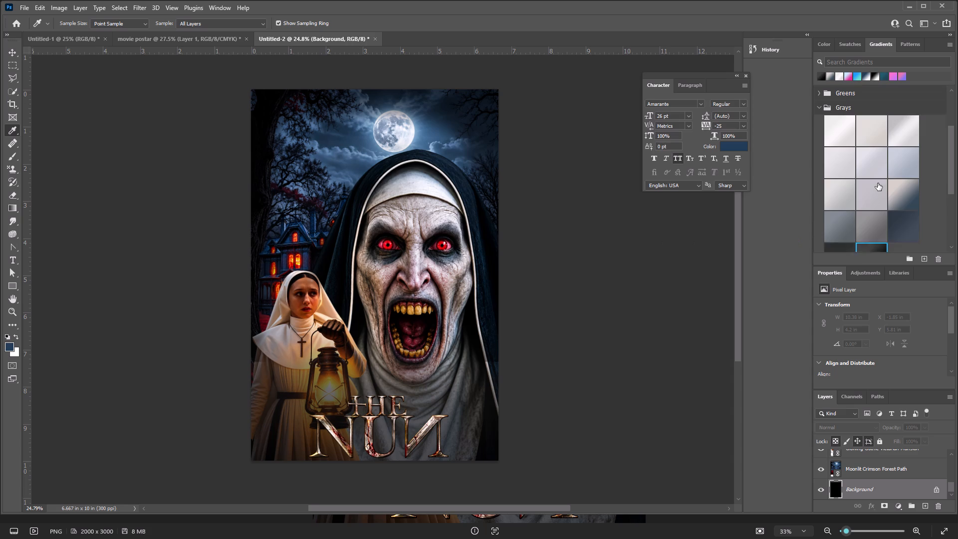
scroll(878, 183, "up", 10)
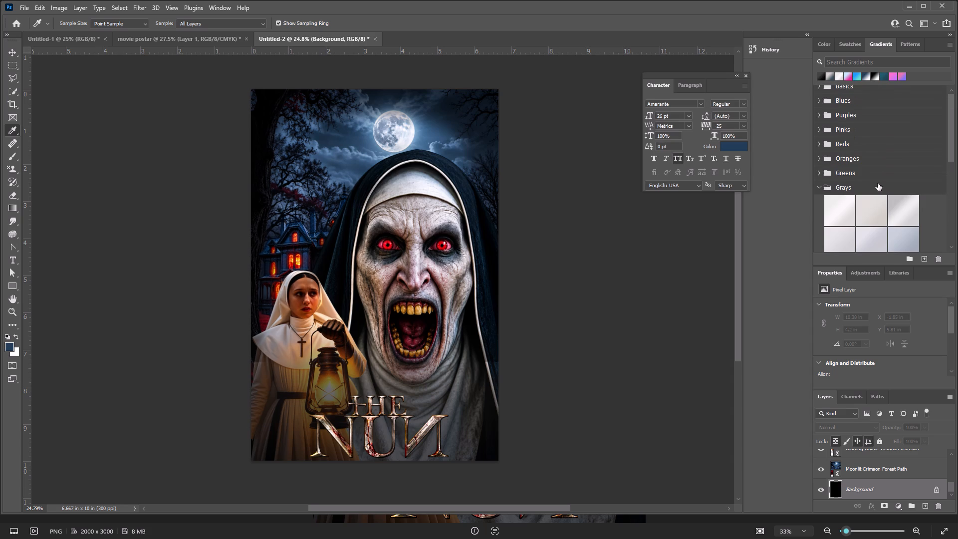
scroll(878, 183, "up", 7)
Set the text anti-aliasing method to None.
left_click(744, 185)
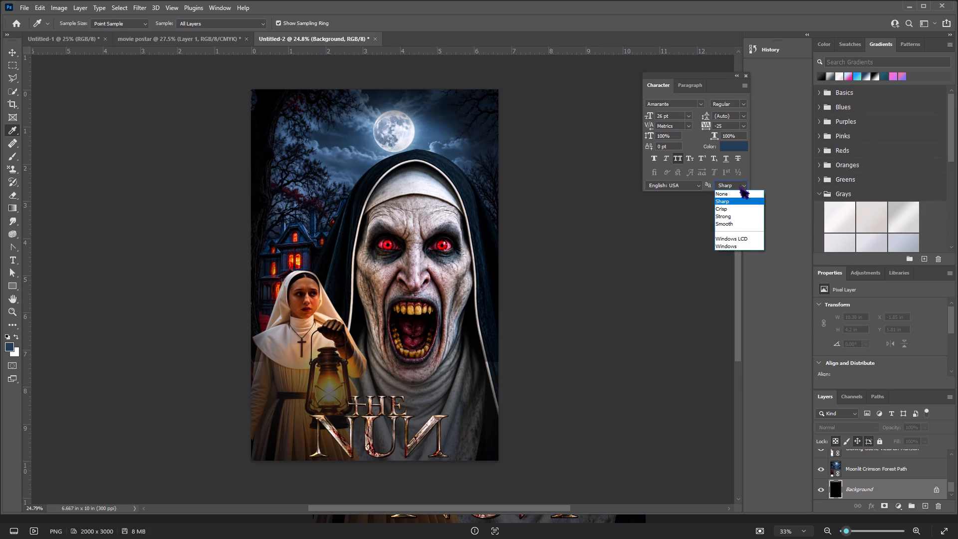
left_click(739, 190)
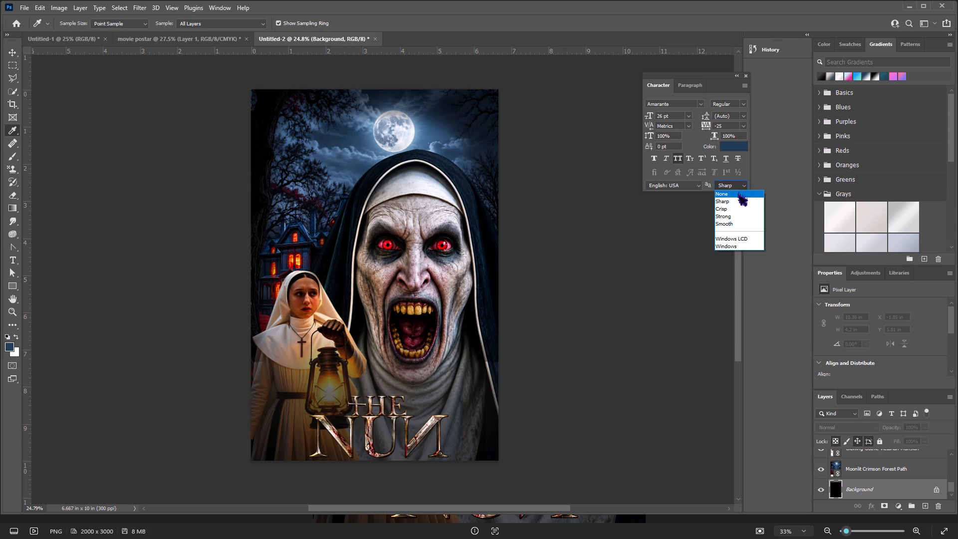
left_click(736, 194)
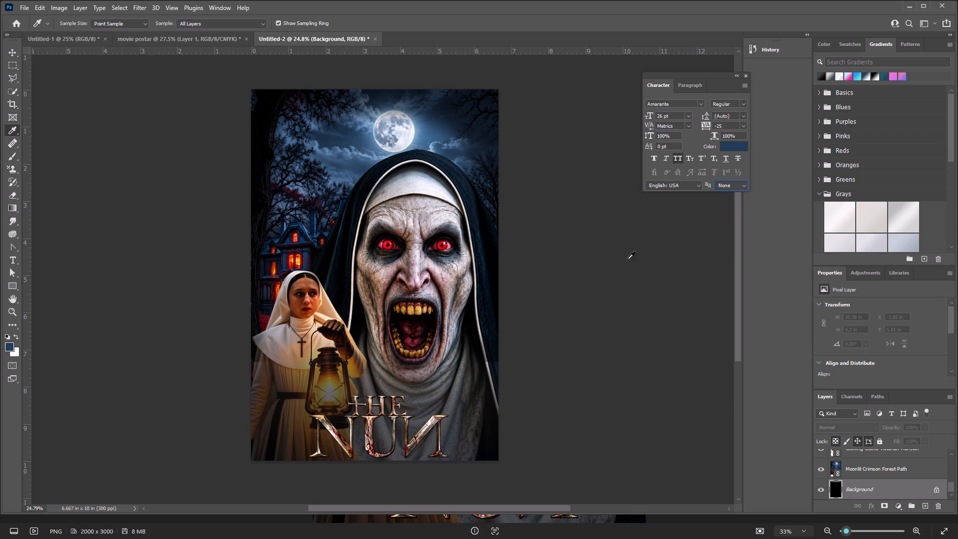
Sample across the nun's hood, title and sky, ending with a dark blue foreground colour from the night sky.
left_click_drag(468, 283, 412, 159)
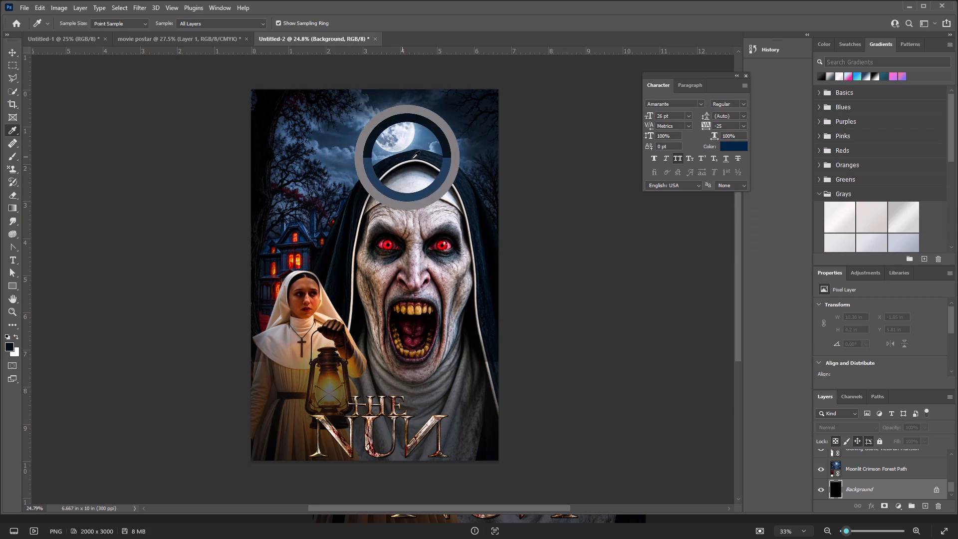
left_click_drag(412, 159, 418, 415)
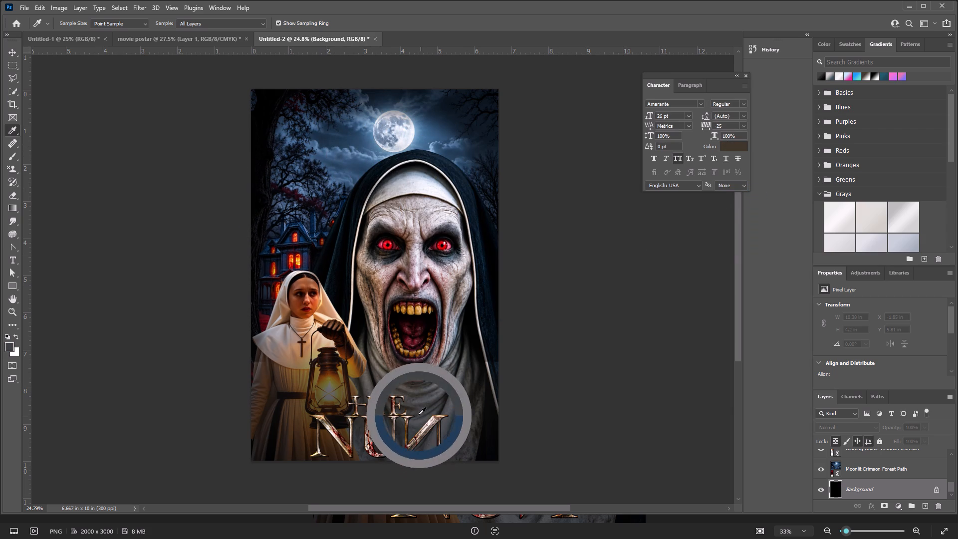
left_click_drag(418, 415, 325, 145)
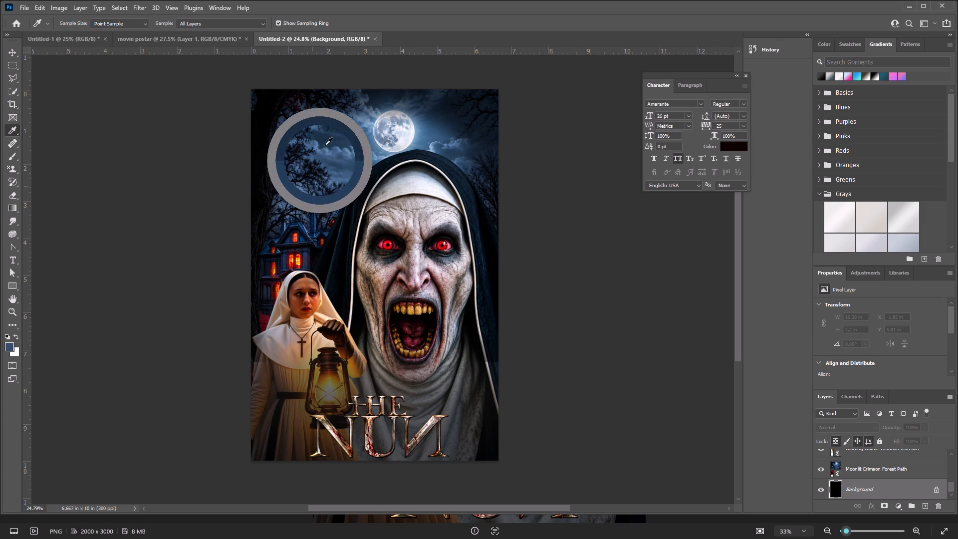
left_click_drag(325, 145, 333, 129)
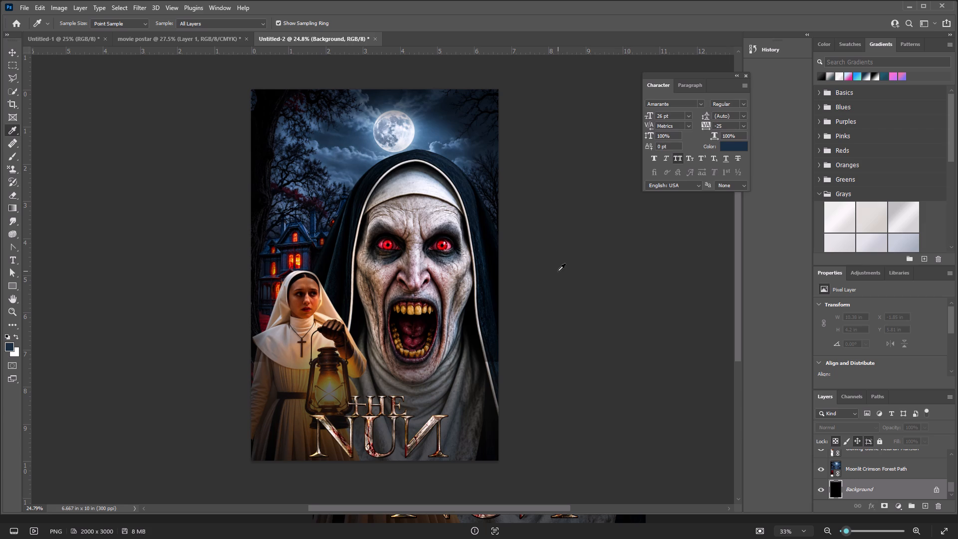
Switch back to the Move tool.
scroll(482, 277, "down", 7)
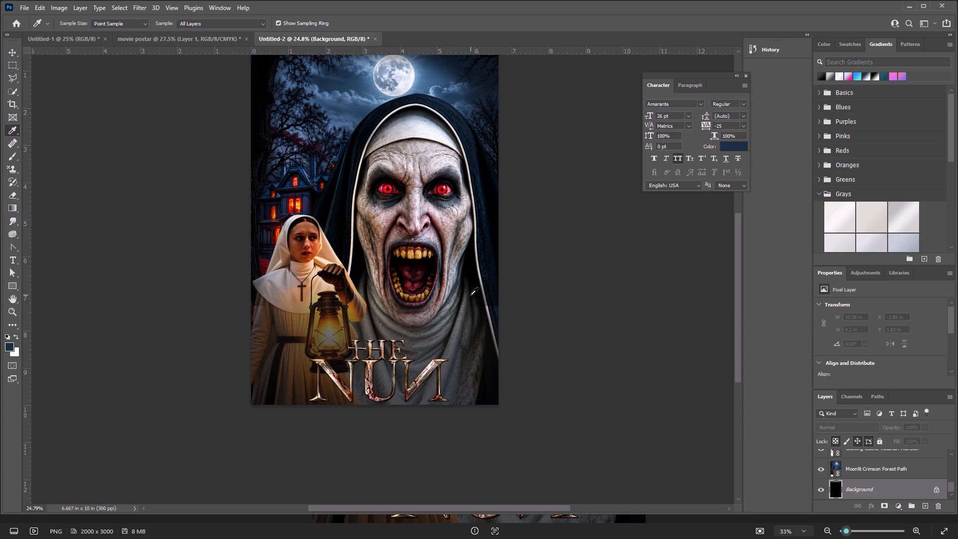
scroll(471, 295, "up", 7)
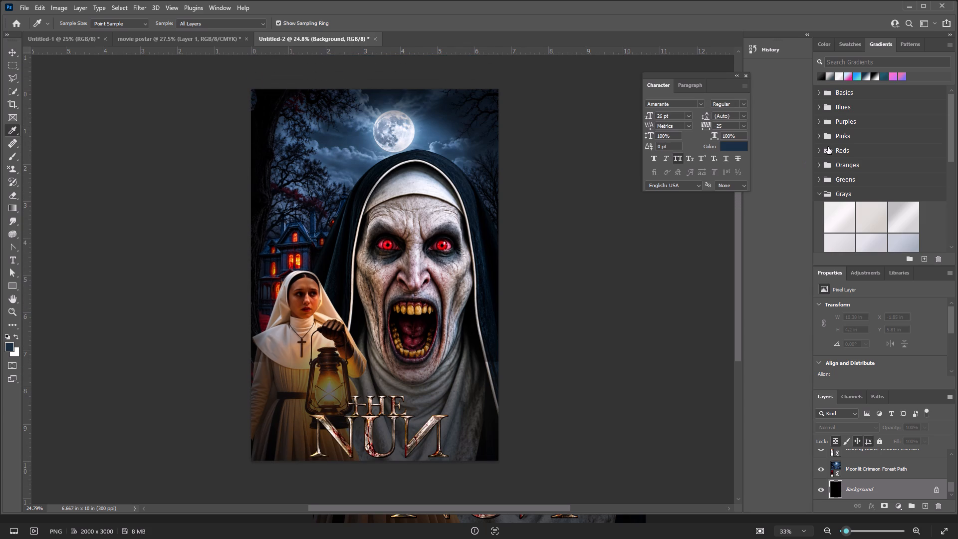
key("v")
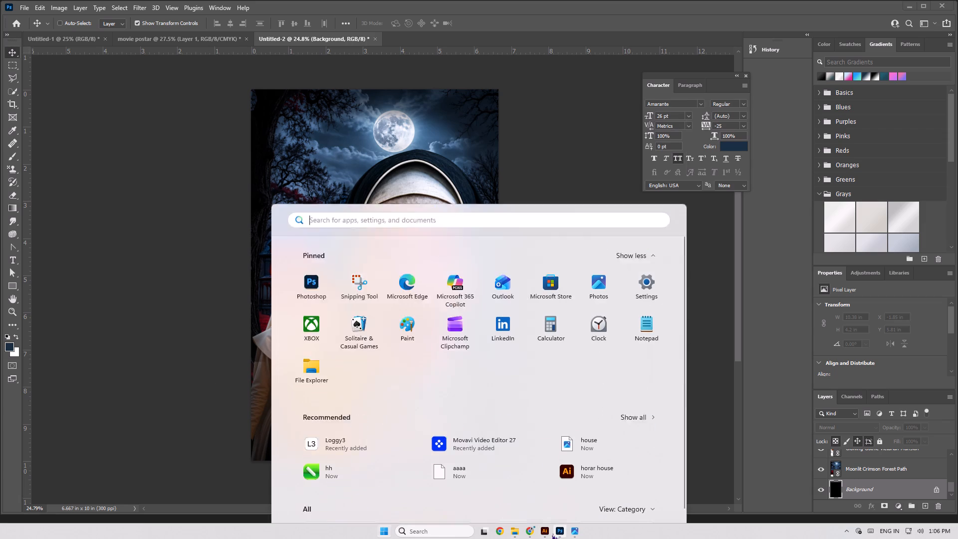
Launch the app marked with a white K on black.
left_click(499, 438)
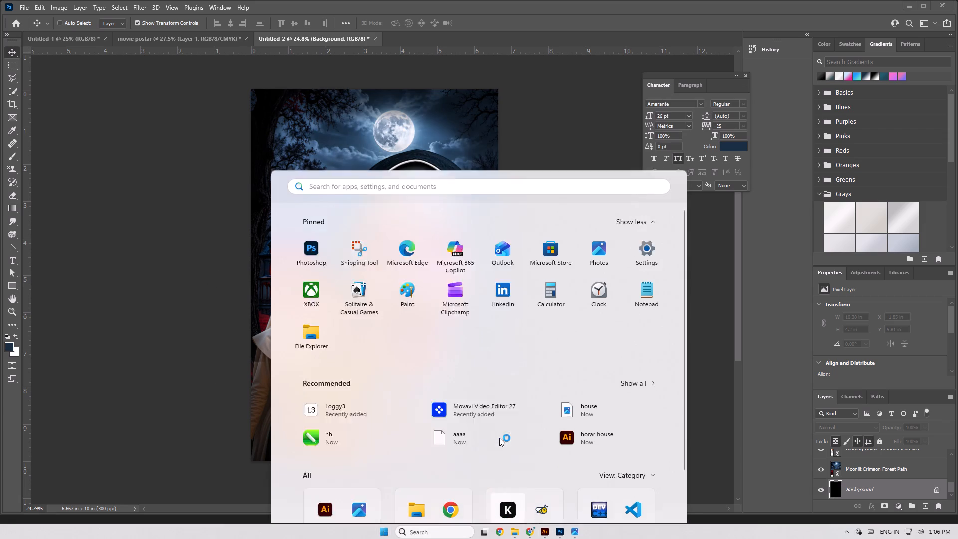
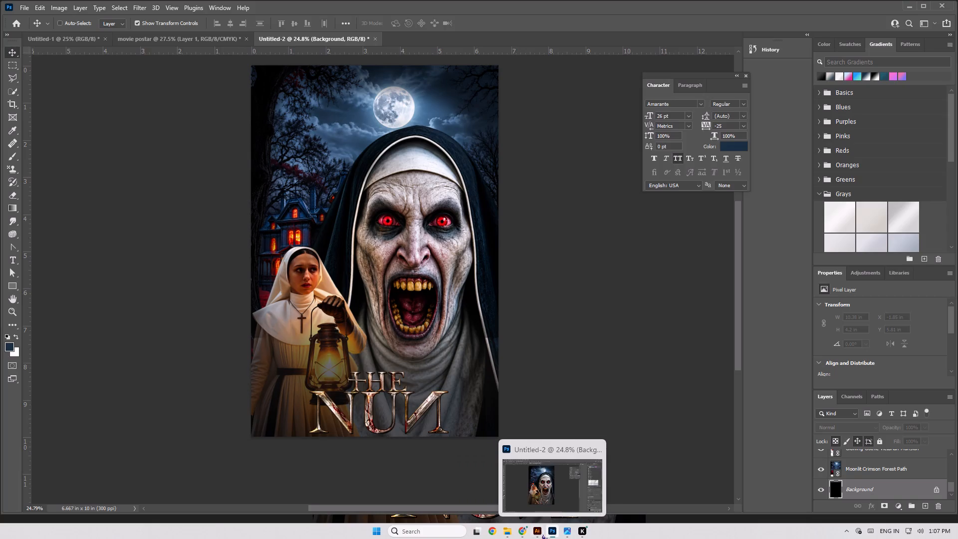
Switch to Adobe Illustrator and create a new 512 x 512 px RGB document.
left_click(534, 508)
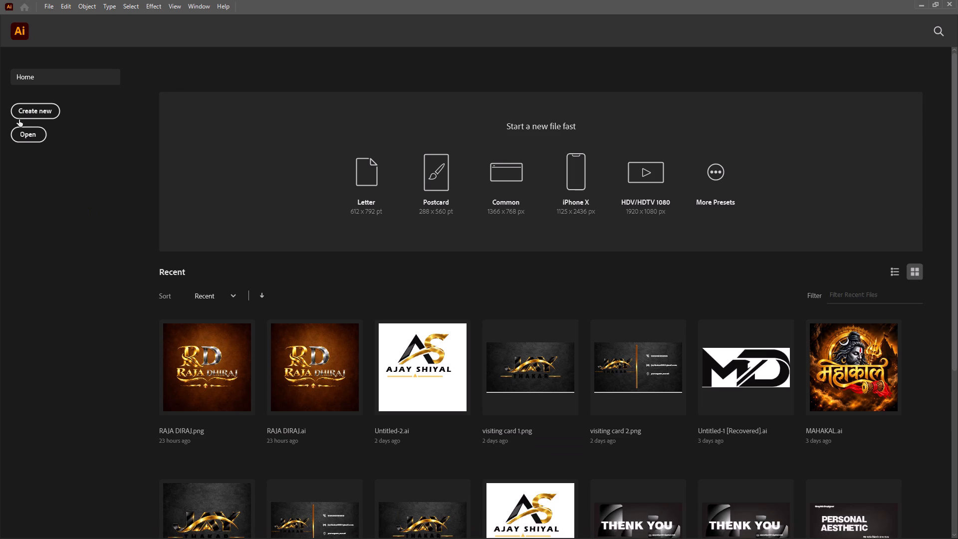
left_click(22, 115)
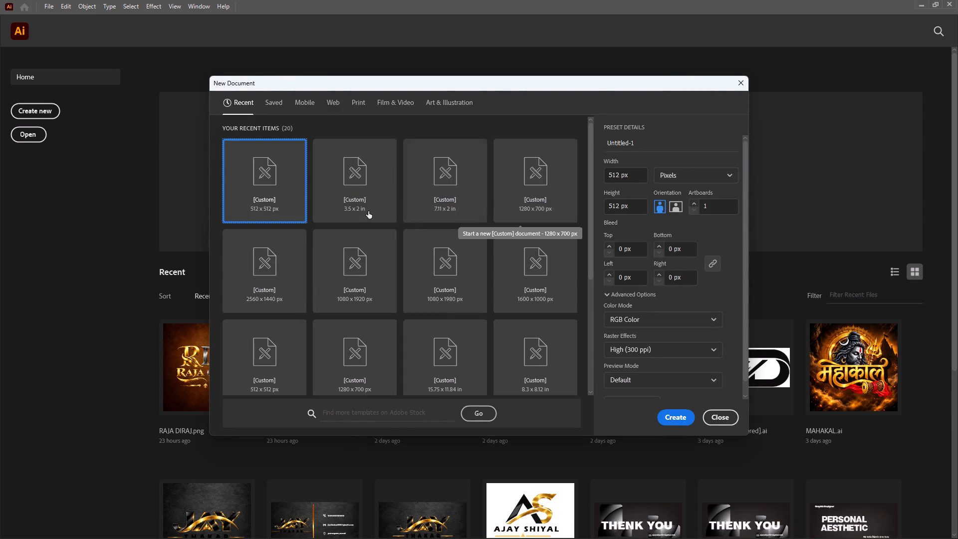
left_click_drag(303, 196, 282, 185)
left_click(284, 185)
left_click_drag(284, 185, 235, 139)
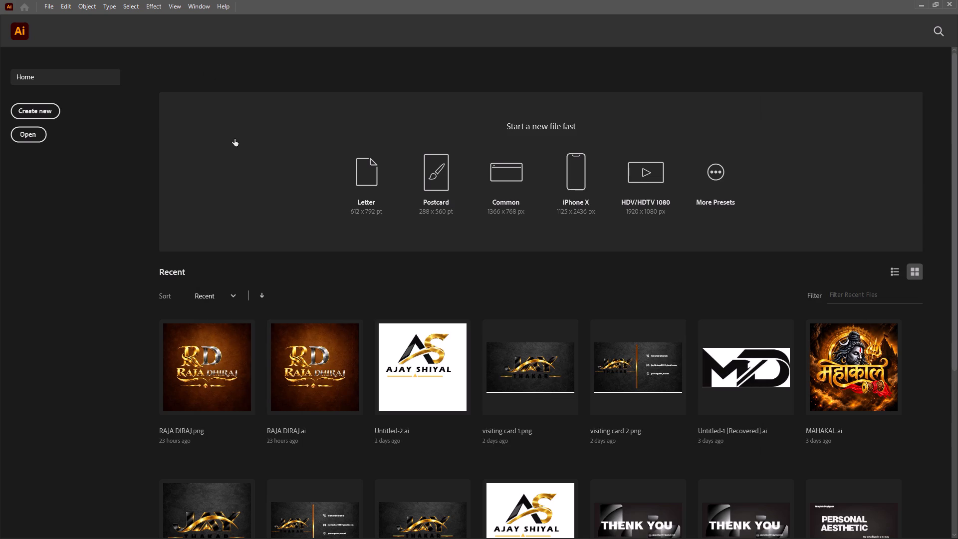
left_click(48, 113)
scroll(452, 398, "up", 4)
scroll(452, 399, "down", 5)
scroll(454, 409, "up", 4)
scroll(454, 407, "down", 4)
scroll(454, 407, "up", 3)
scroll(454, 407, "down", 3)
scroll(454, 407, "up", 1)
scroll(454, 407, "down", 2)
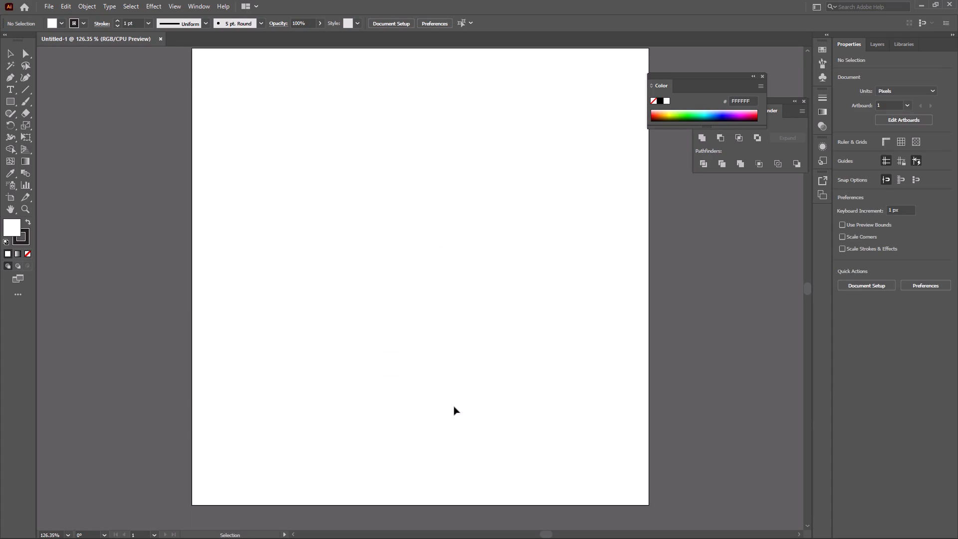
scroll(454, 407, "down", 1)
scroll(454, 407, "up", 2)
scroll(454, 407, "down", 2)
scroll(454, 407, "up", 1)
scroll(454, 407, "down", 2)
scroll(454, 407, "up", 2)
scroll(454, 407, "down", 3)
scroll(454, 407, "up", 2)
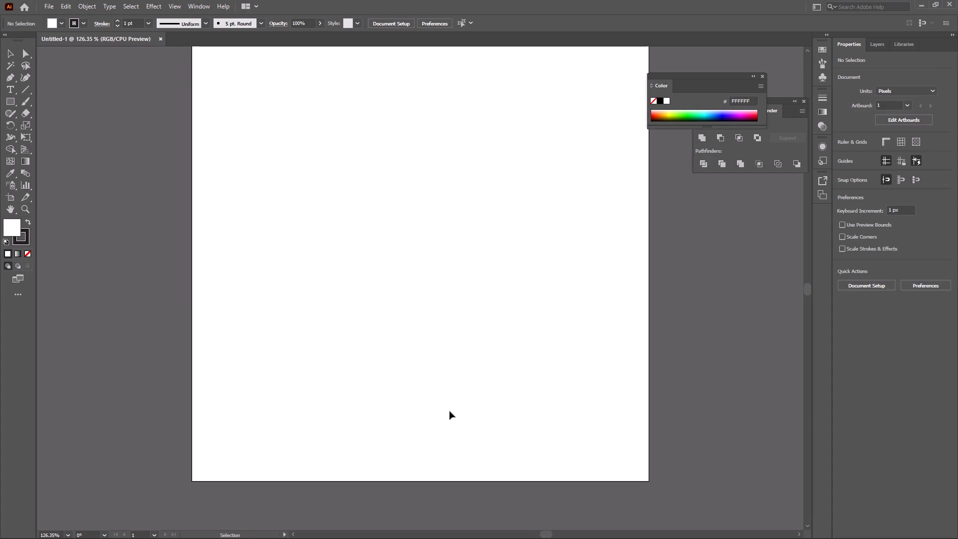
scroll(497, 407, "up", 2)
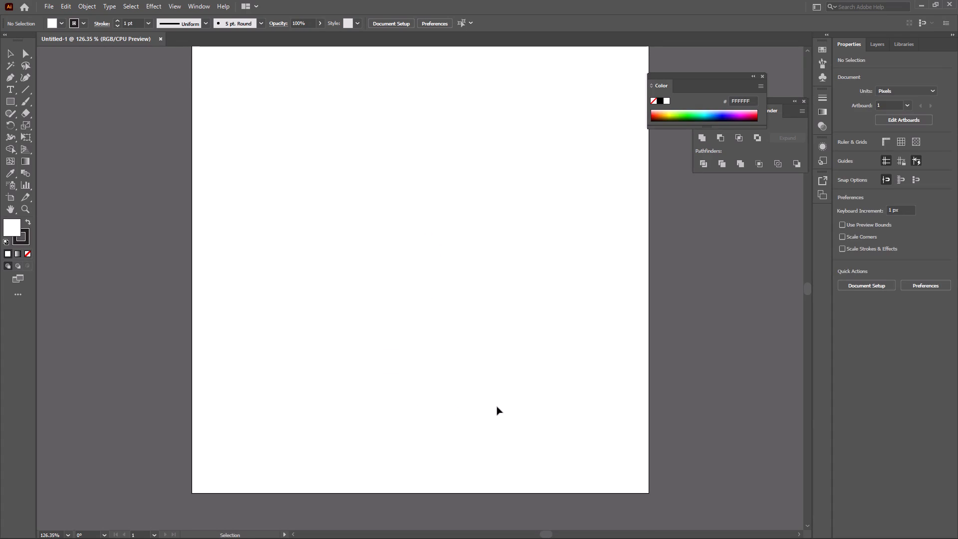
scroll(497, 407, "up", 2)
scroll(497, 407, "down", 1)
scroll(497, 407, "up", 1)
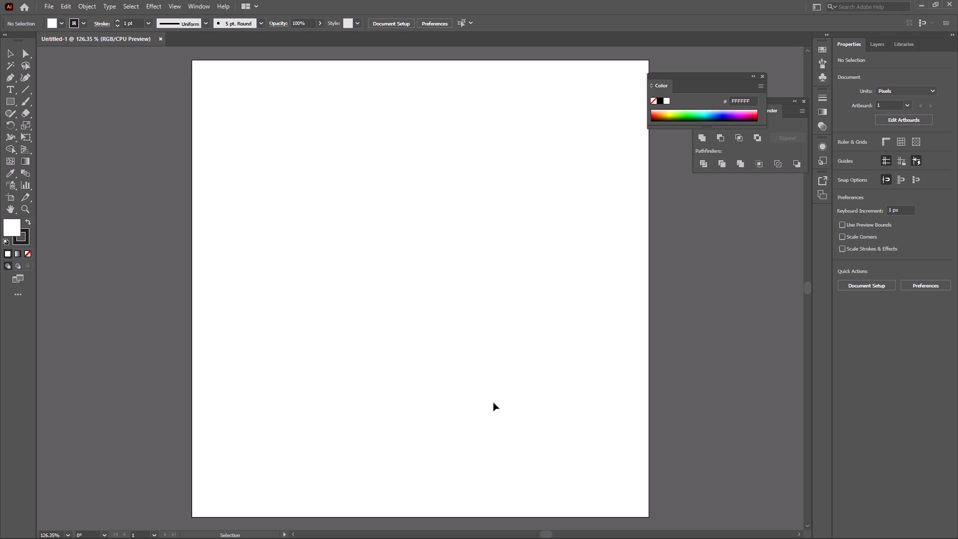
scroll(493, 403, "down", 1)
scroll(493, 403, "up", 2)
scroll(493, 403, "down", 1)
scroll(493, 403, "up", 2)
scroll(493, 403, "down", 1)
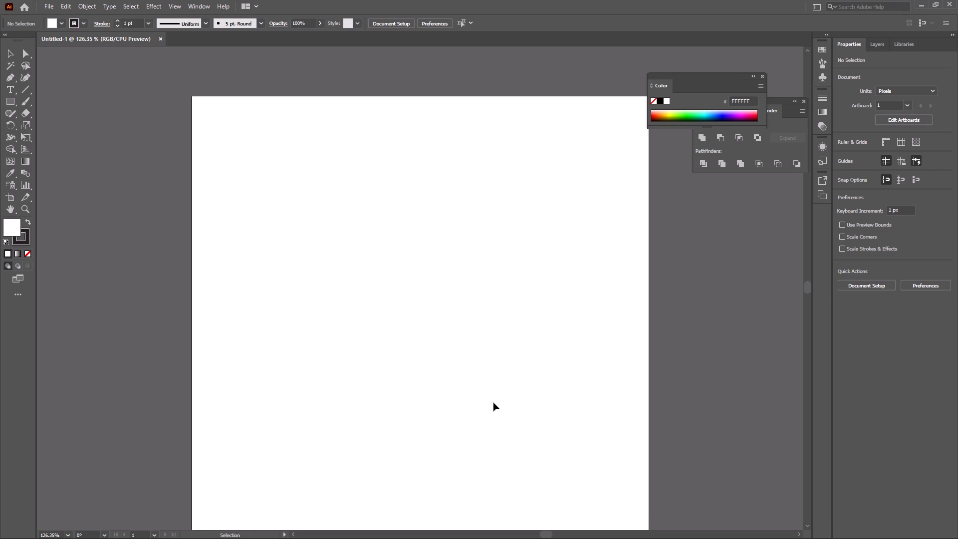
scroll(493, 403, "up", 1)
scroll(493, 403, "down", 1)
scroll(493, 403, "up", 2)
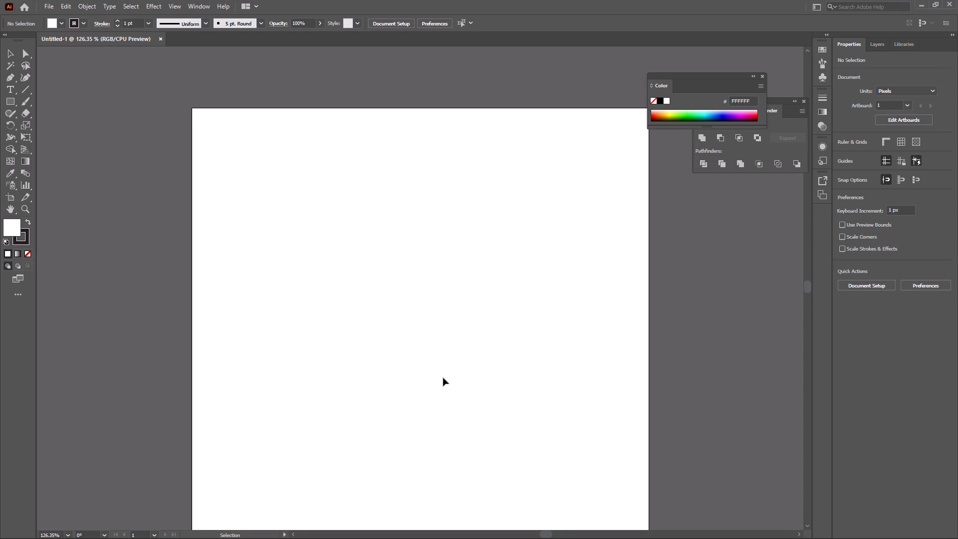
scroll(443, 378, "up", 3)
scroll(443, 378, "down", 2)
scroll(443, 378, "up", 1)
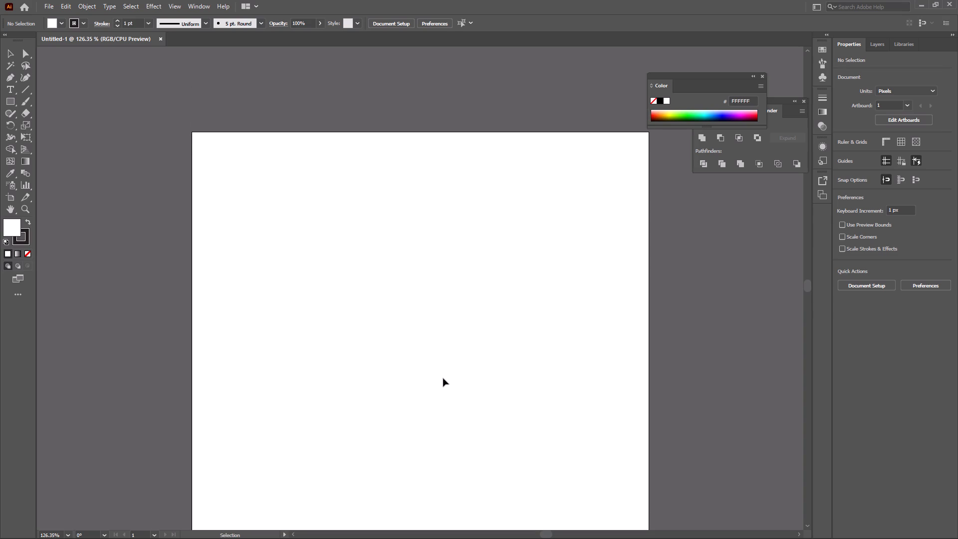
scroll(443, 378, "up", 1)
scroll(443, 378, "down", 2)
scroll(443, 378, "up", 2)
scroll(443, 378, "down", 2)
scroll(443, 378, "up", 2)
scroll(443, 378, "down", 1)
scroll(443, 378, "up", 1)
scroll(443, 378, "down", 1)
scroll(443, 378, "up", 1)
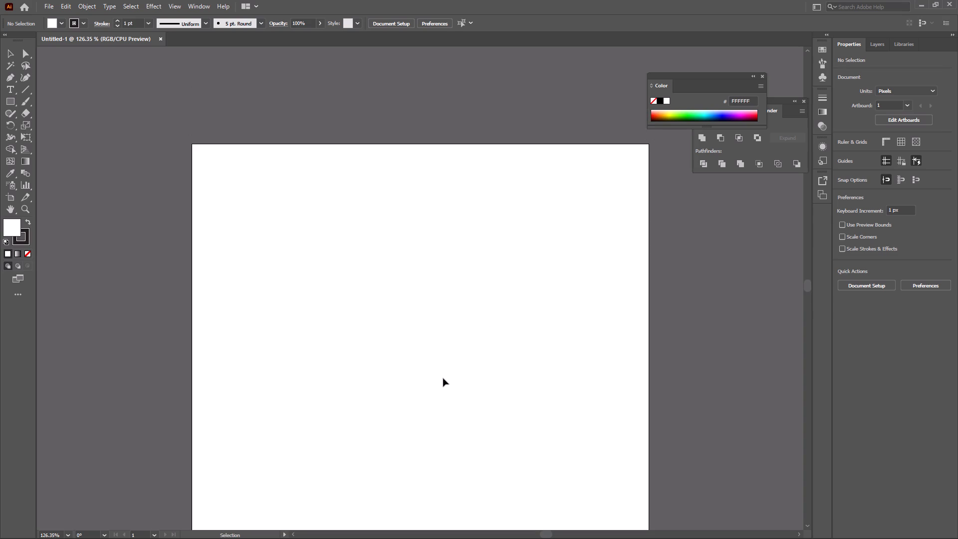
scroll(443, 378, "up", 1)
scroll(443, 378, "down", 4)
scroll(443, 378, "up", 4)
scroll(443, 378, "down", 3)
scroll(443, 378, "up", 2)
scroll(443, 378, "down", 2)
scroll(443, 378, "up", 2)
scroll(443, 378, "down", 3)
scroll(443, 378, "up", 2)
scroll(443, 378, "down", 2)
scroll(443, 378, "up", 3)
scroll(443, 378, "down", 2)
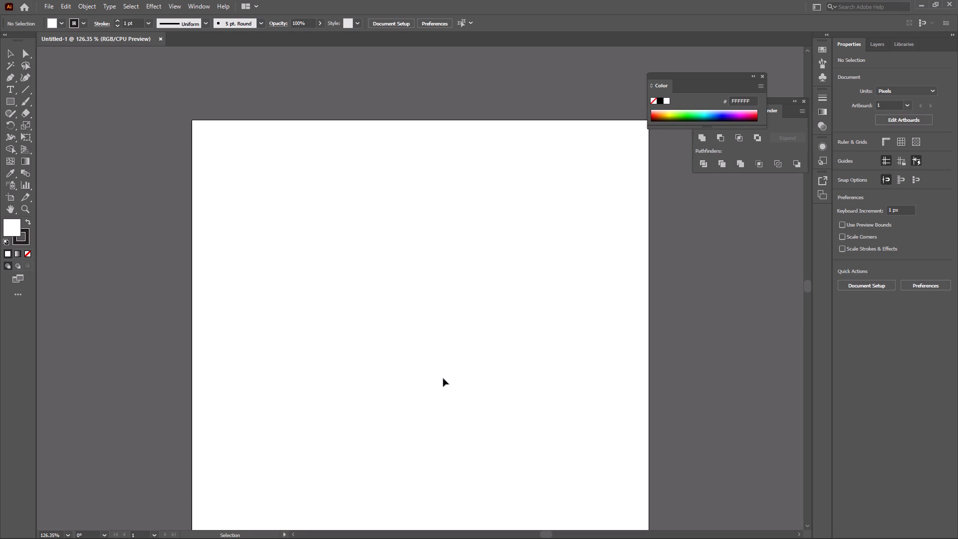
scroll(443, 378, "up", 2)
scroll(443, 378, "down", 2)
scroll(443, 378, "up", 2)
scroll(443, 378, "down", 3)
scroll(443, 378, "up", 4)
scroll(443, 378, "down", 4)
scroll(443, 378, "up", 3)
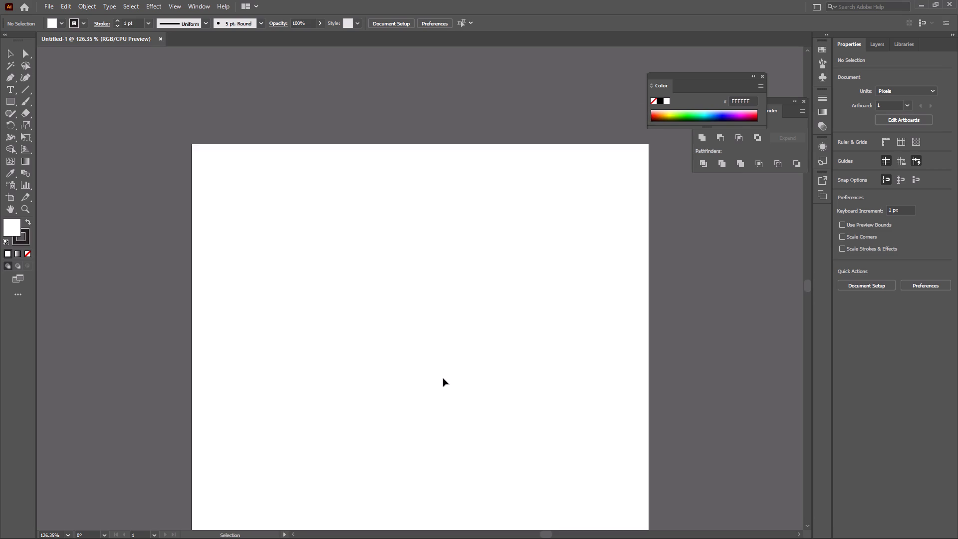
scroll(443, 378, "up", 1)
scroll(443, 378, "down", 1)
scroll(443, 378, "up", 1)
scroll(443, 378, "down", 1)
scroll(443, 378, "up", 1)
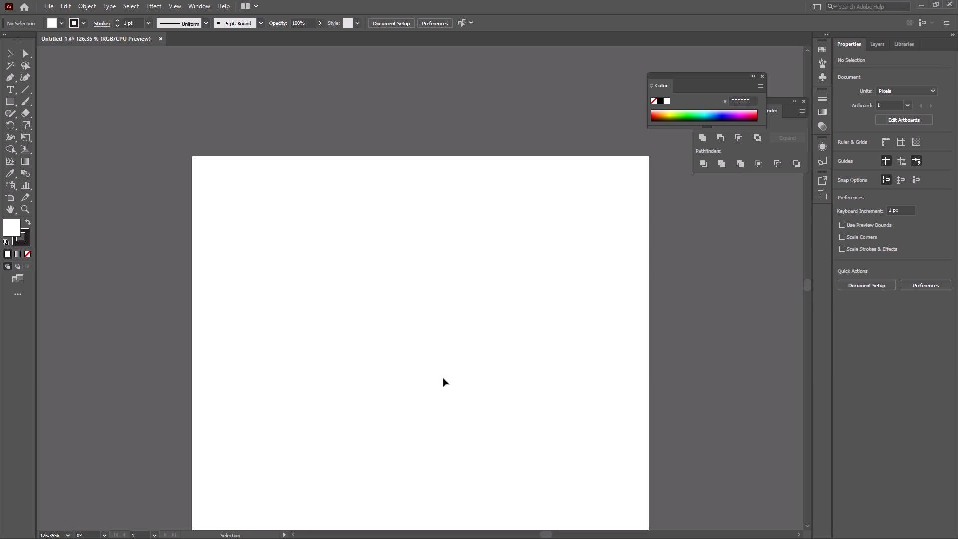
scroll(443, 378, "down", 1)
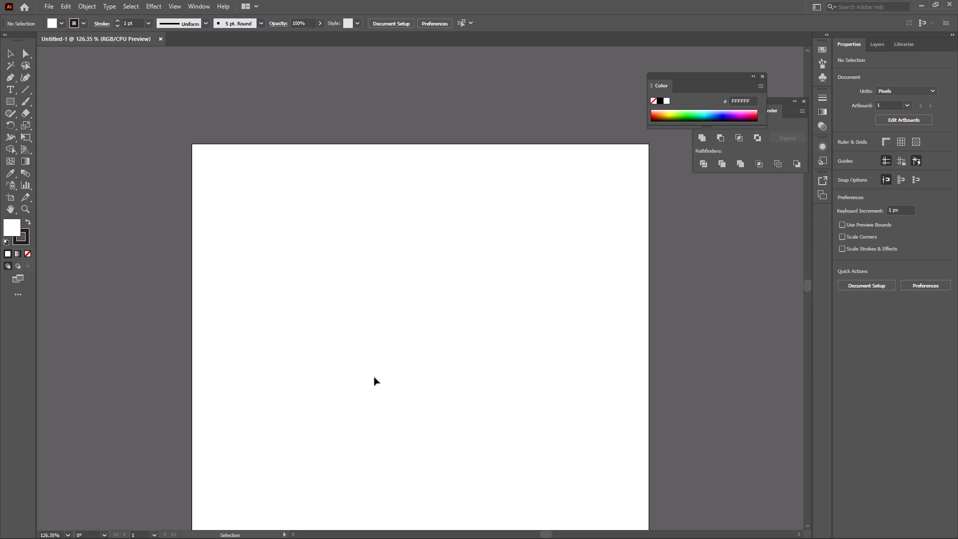
Draw six overlapping rectangles near the artboard's centre, including ones about 16 × 127, 68 × 9, 146 × 97 and 57 × 57 px.
key("m")
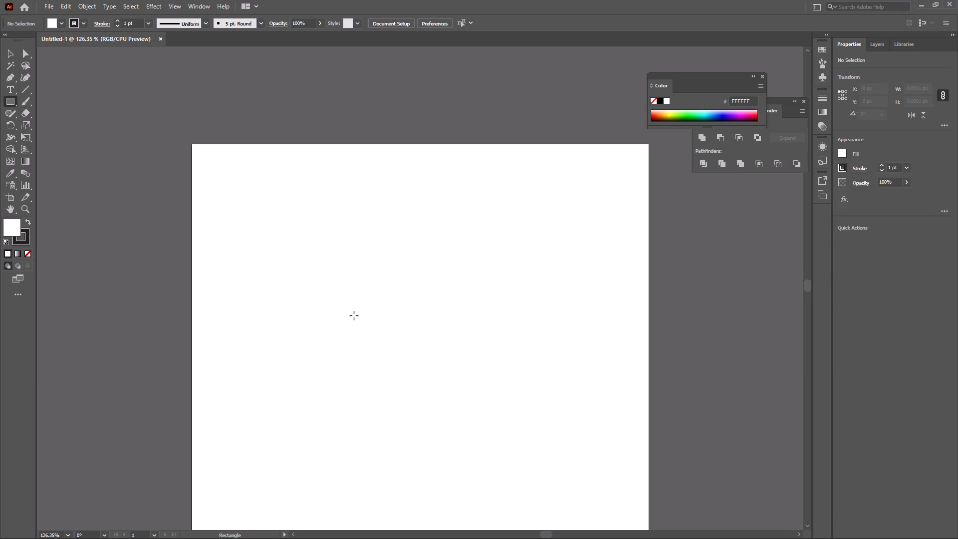
left_click_drag(354, 314, 445, 414)
left_click_drag(419, 274, 434, 388)
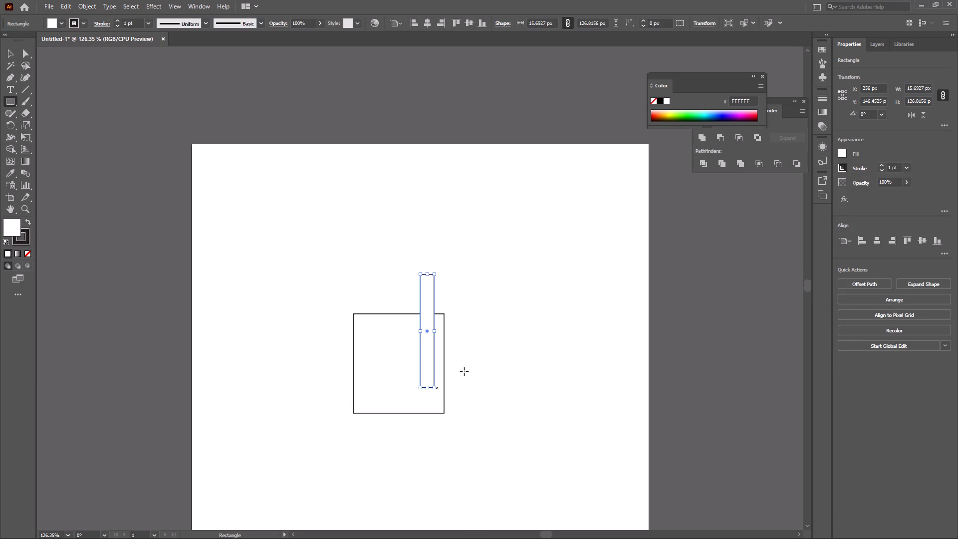
left_click_drag(463, 355, 400, 347)
left_click_drag(292, 265, 424, 350)
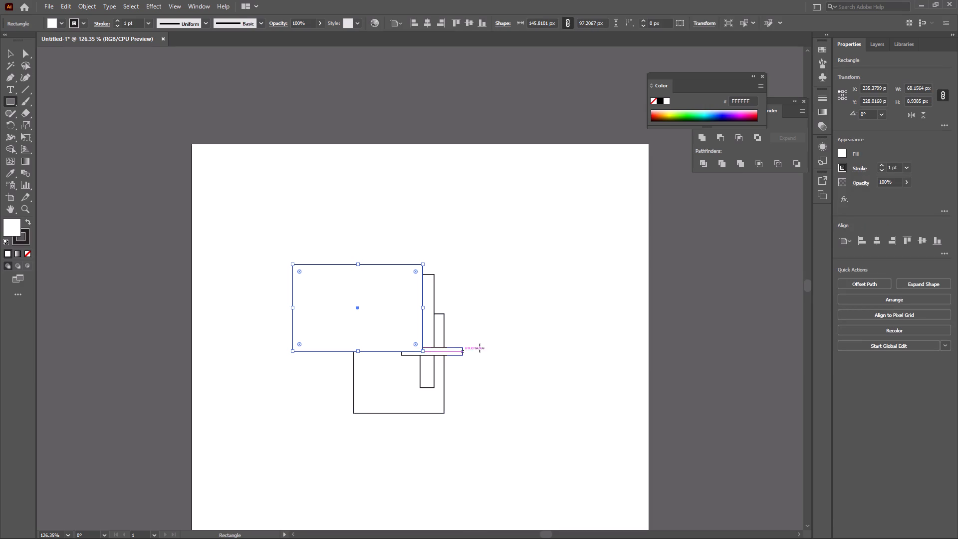
left_click_drag(505, 341, 441, 322)
left_click_drag(376, 260, 427, 311)
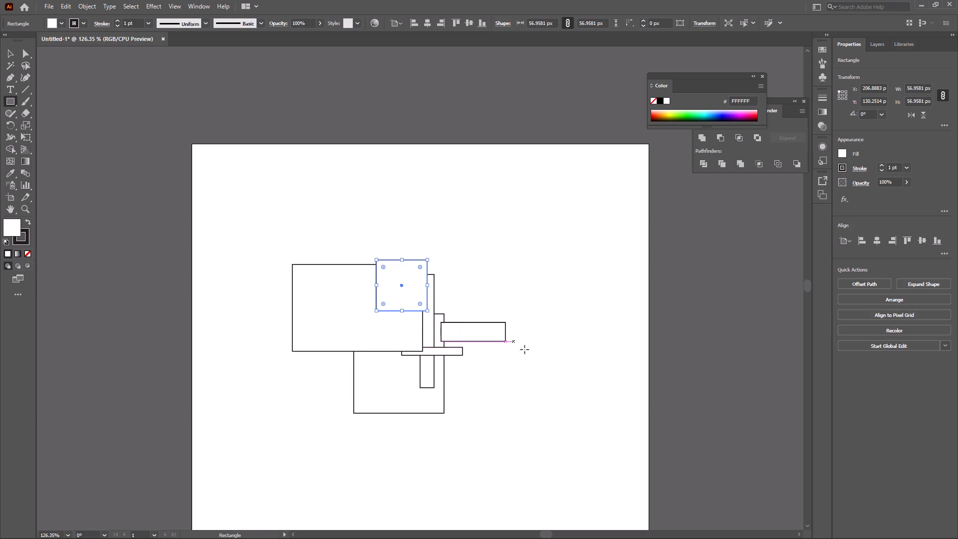
Add six more overlapping rectangles across the artboard's upper half, including ones about 273 × 46, 181 × 72, 153 × 116 and 68 × 246 px.
left_click_drag(614, 329, 369, 288)
left_click_drag(270, 270, 433, 334)
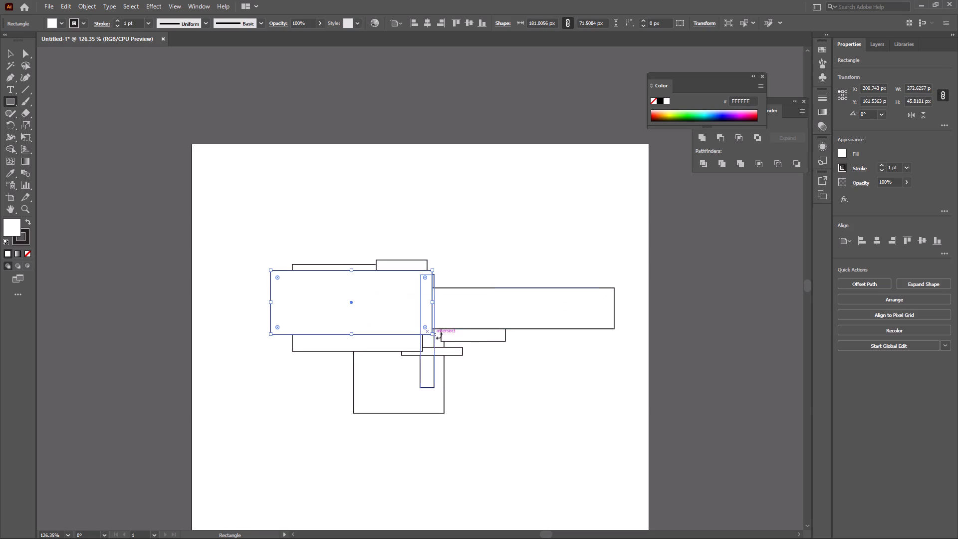
left_click_drag(478, 376, 349, 240)
left_click_drag(336, 225, 474, 328)
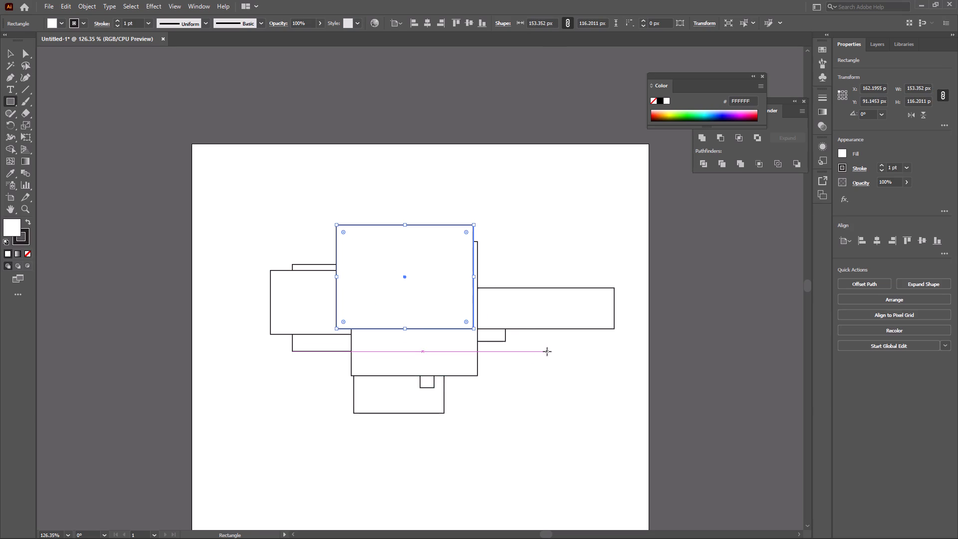
left_click_drag(531, 391, 500, 225)
left_click_drag(588, 363, 526, 138)
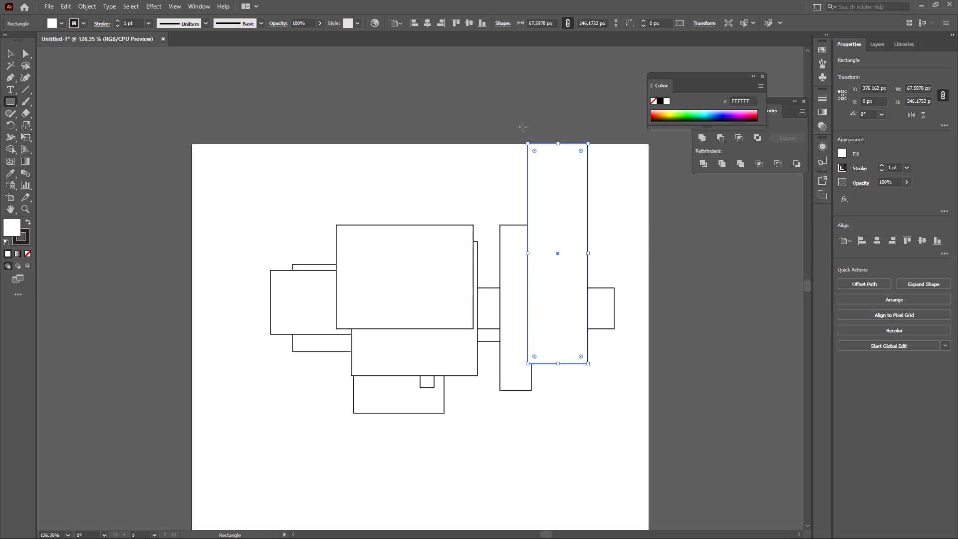
Draw two small rectangles above the artboard, about 34 × 44 and 42 × 42 px, and a narrow vertical one crossing its top edge.
left_click_drag(459, 97, 489, 137)
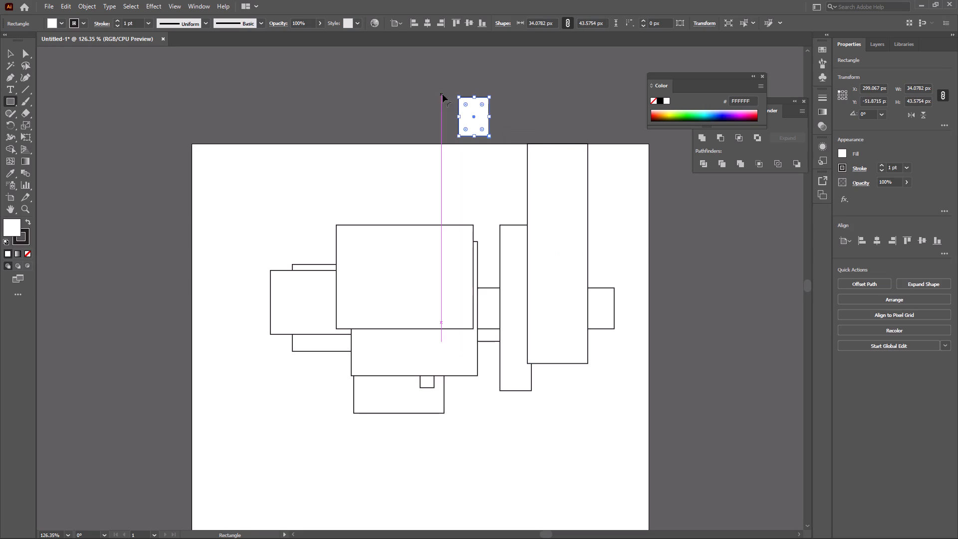
left_click_drag(444, 100, 483, 137)
left_click_drag(450, 114, 477, 247)
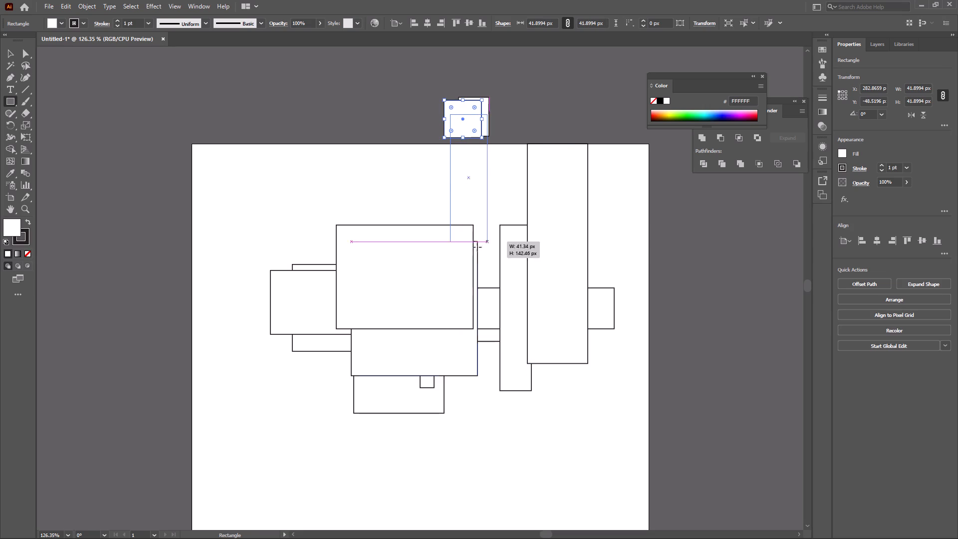
left_click_drag(477, 247, 460, 252)
Draw rectangles of about 158 × 91 px at the artboard's upper left, 78 × 48 px at lower right and 94 × 17 px at lower left.
left_click_drag(269, 194, 411, 276)
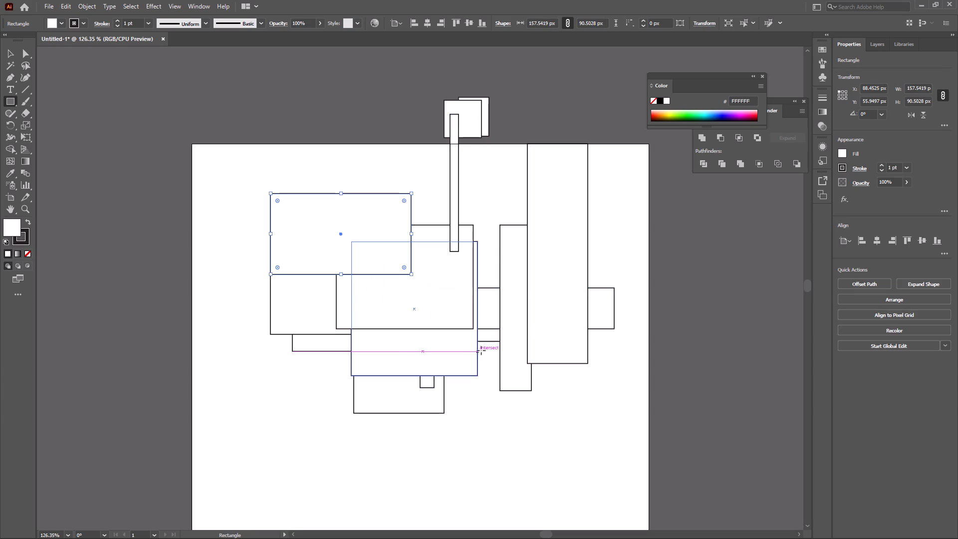
left_click_drag(575, 425, 506, 381)
left_click_drag(238, 409, 322, 394)
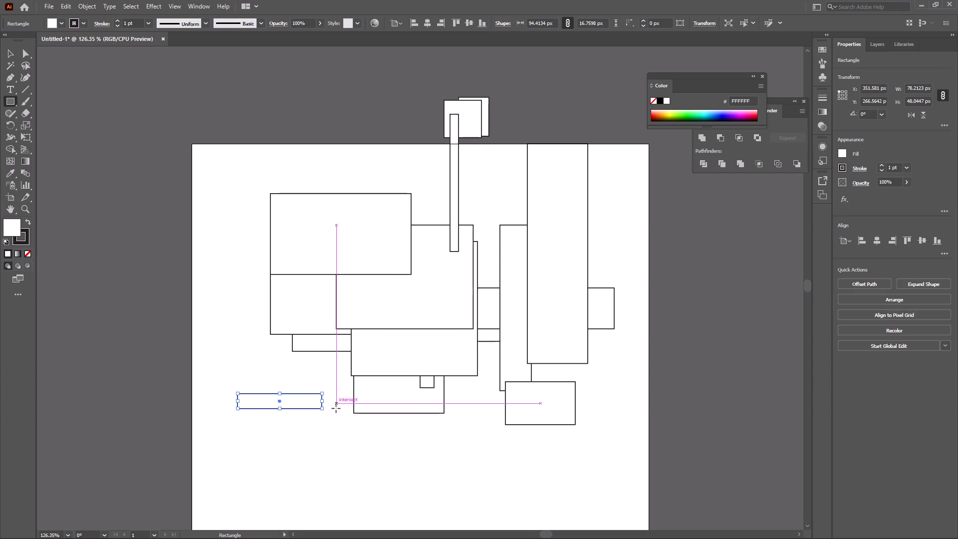
Draw a cluster of six rectangles low on the artboard, including ones about 78 × 55, 79 × 31, 48 × 17 and 104 × 72 px.
left_click_drag(298, 423, 368, 475)
left_click_drag(380, 484, 345, 439)
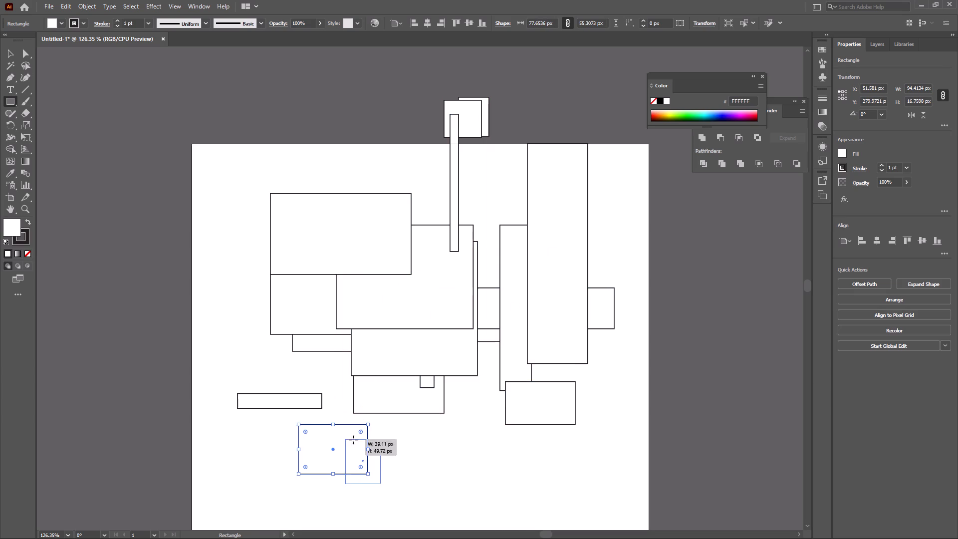
left_click_drag(480, 467, 412, 439)
left_click_drag(334, 421, 343, 424)
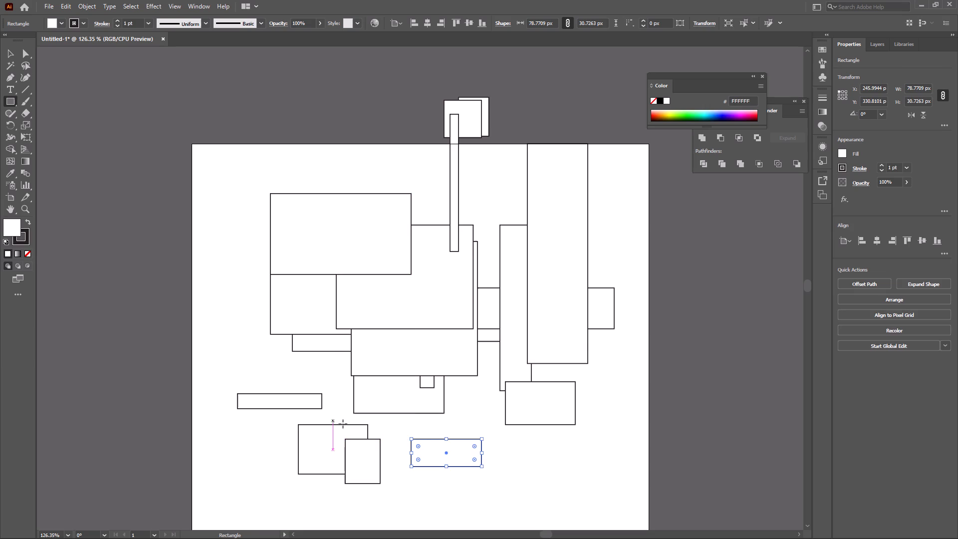
left_click_drag(343, 424, 378, 437)
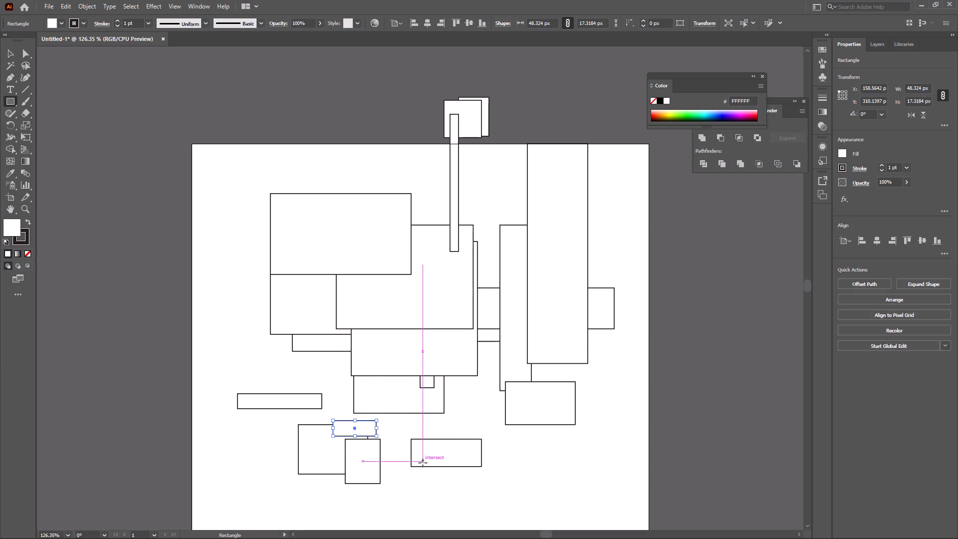
left_click_drag(419, 463, 378, 447)
left_click_drag(323, 399, 415, 463)
Add four small overlapping rectangles at the right edge of the lower cluster's 104 × 72 px rectangle, ending with one about 12 × 12 px.
left_click_drag(388, 413, 409, 441)
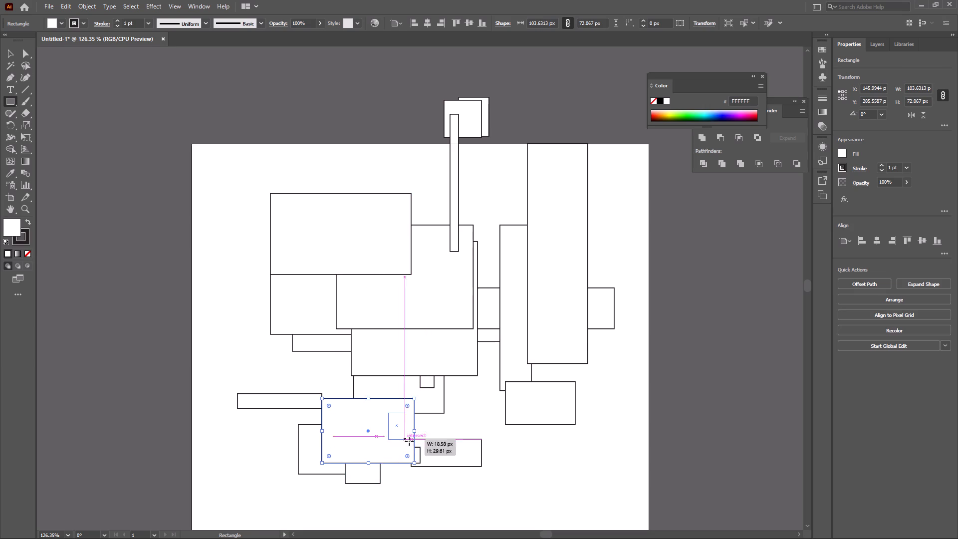
left_click_drag(409, 441, 409, 442)
left_click_drag(401, 429, 415, 444)
left_click_drag(409, 429, 421, 440)
left_click_drag(404, 423, 414, 436)
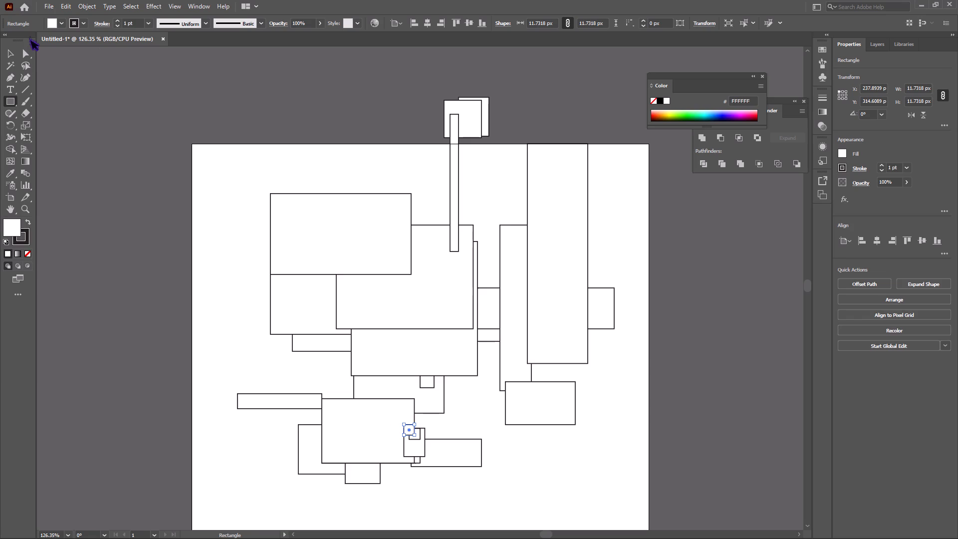
Start a new document and set its size to 2000 px wide by 3000 px high.
key("ctrl+n")
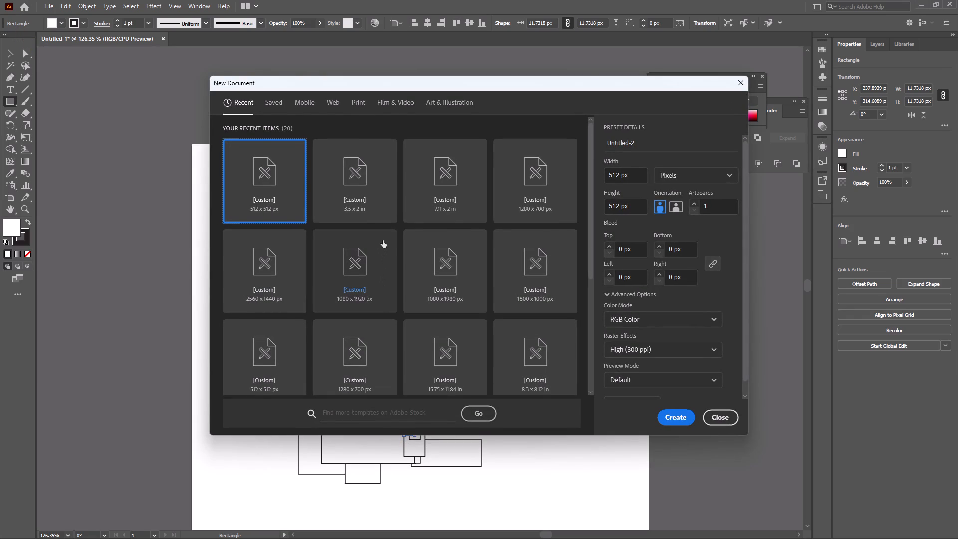
left_click(622, 177)
key("BackSpace")
key("BackSpace")
key("BackSpace")
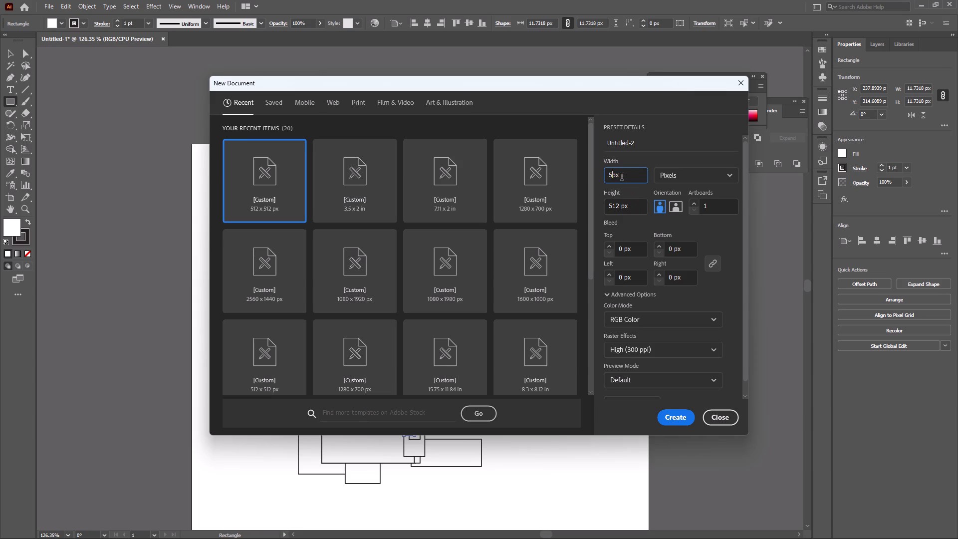
key("BackSpace")
key("BackSpace")
key("BackSpace")
type("2000")
double_click(620, 207)
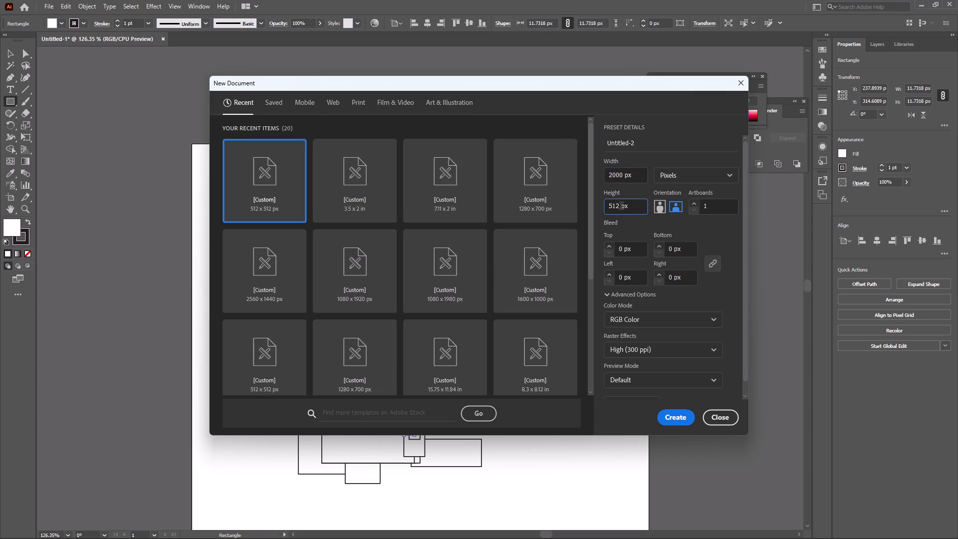
double_click(621, 207)
key("BackSpace")
type("300")
key("0")
Name the new document "movi postar" and create it.
left_click(648, 139)
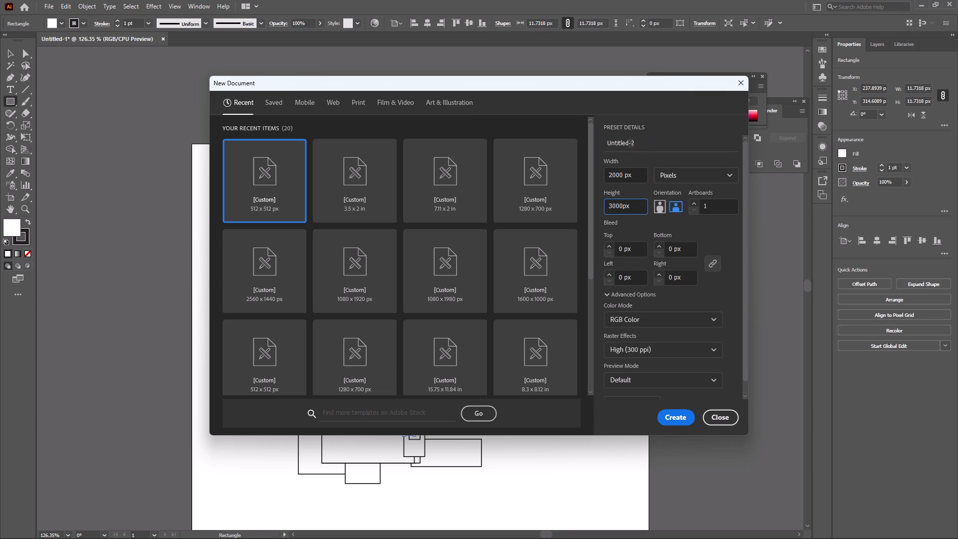
double_click(628, 145)
triple_click(648, 145)
left_click(648, 145)
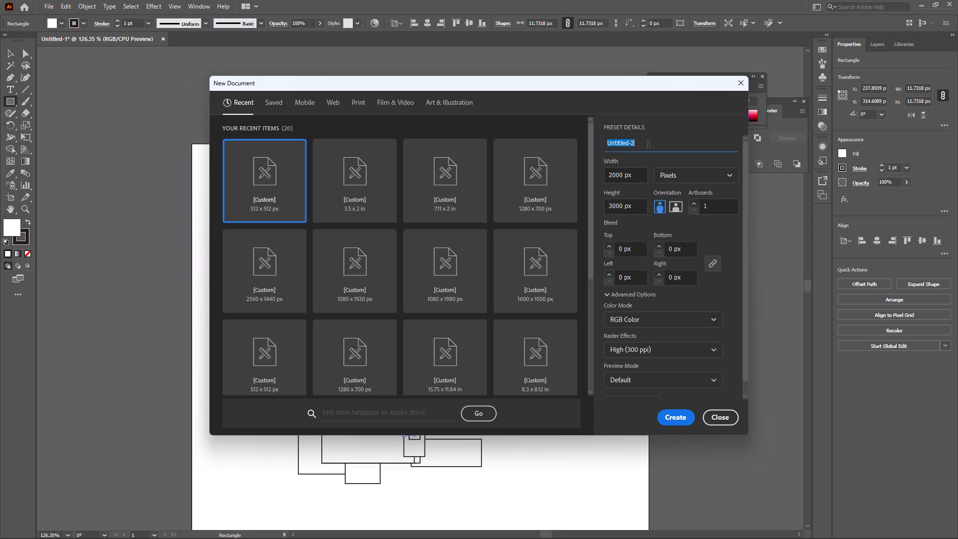
key("BackSpace")
type("movi po")
key("d")
key("BackSpace")
type("star")
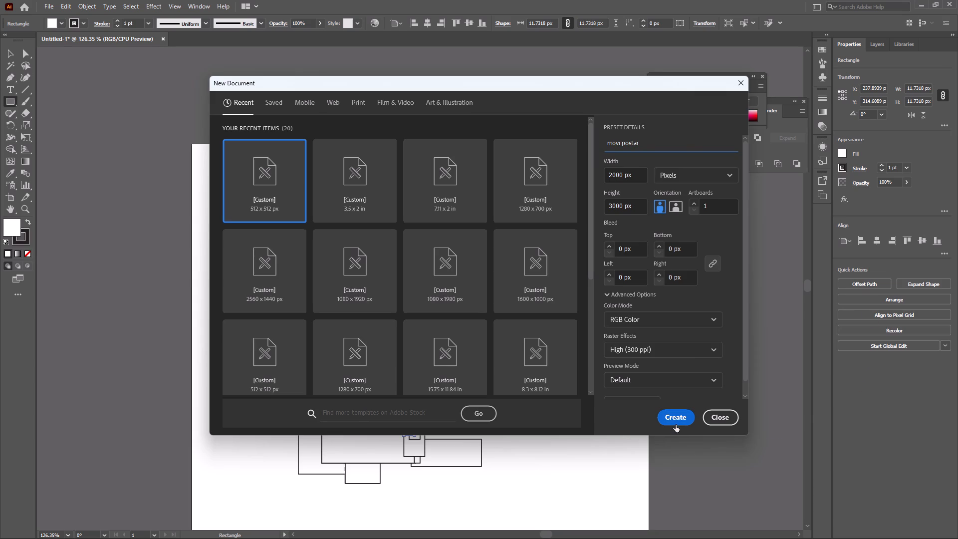
left_click(677, 421)
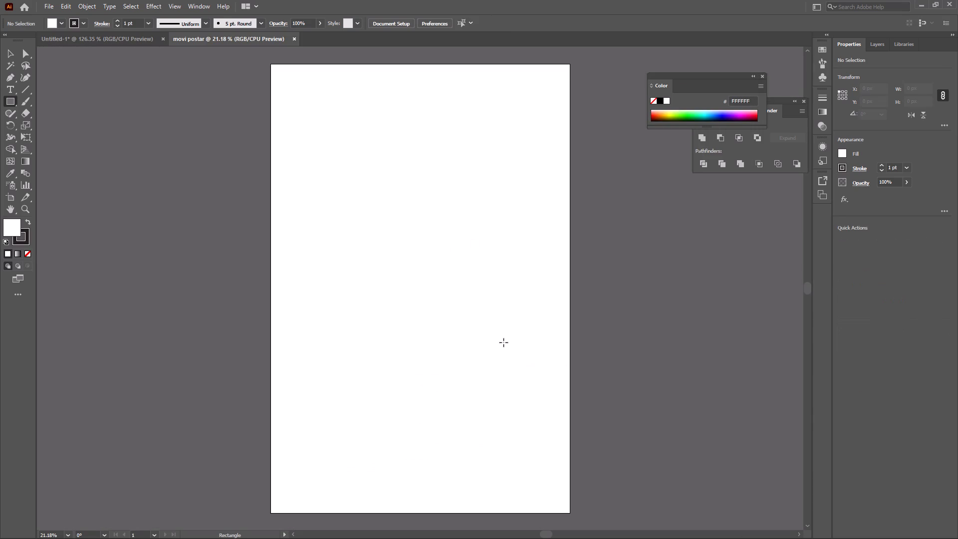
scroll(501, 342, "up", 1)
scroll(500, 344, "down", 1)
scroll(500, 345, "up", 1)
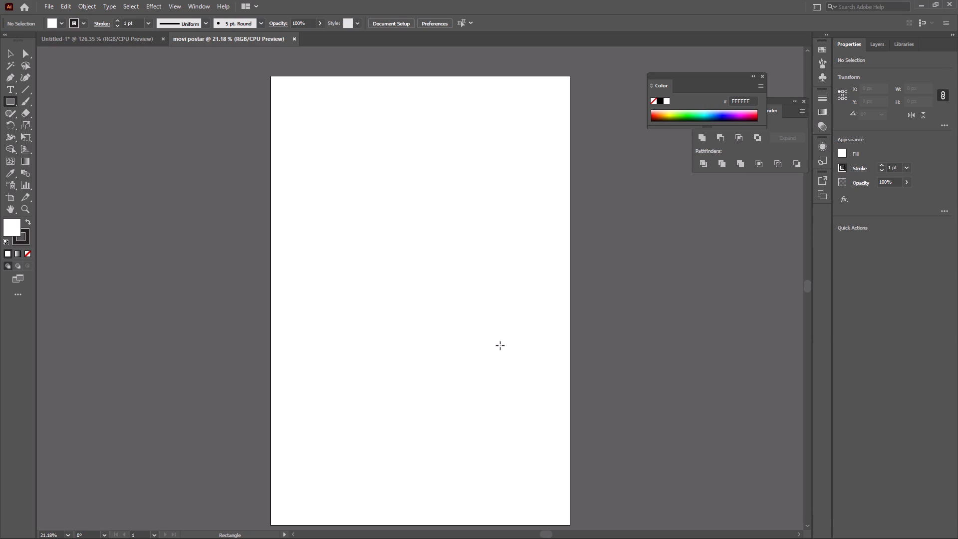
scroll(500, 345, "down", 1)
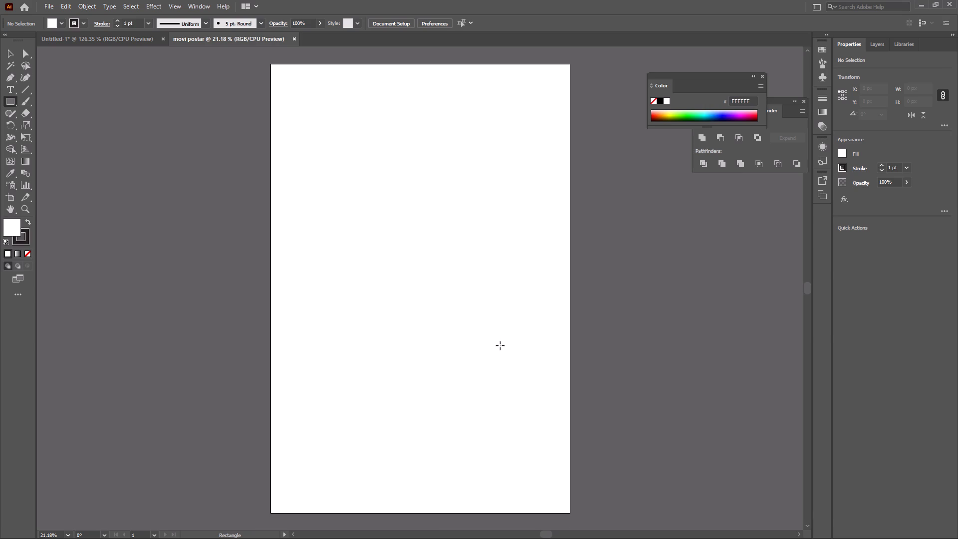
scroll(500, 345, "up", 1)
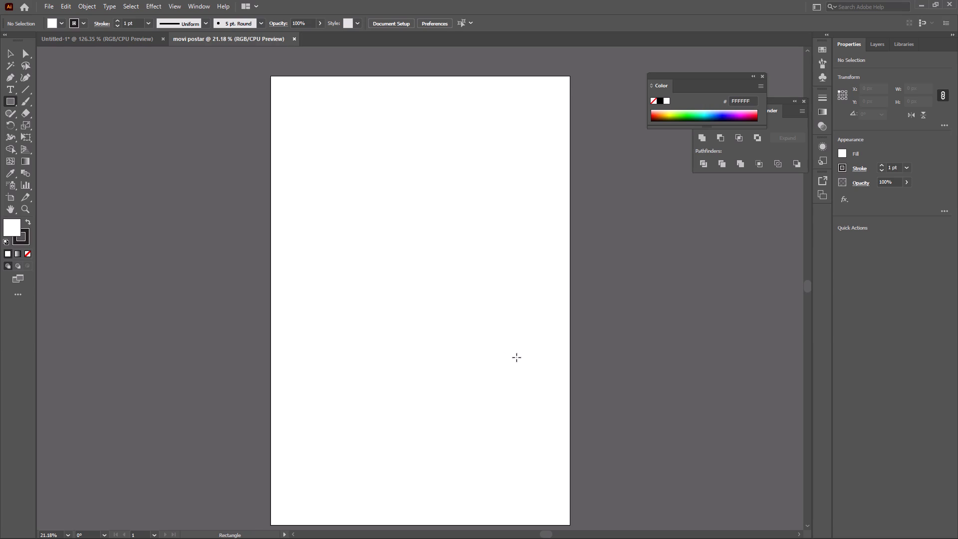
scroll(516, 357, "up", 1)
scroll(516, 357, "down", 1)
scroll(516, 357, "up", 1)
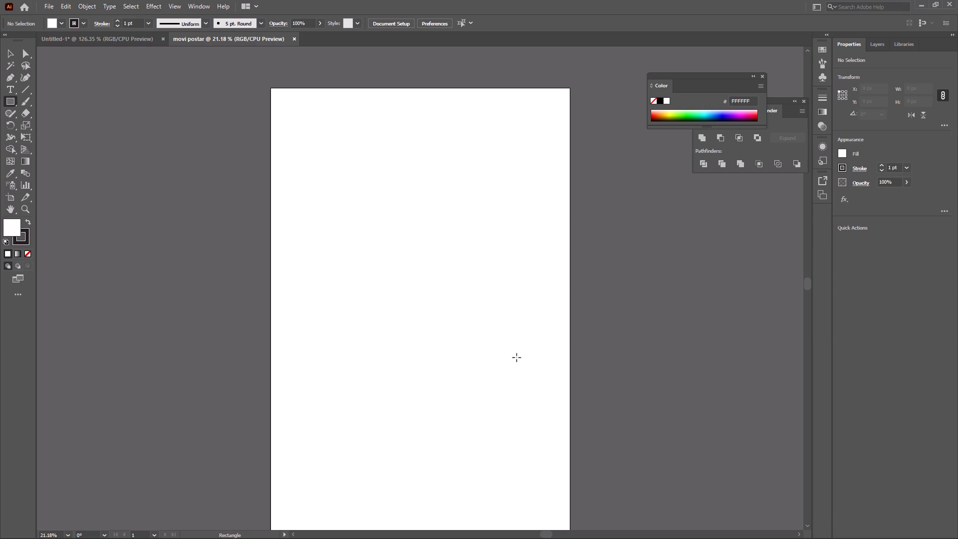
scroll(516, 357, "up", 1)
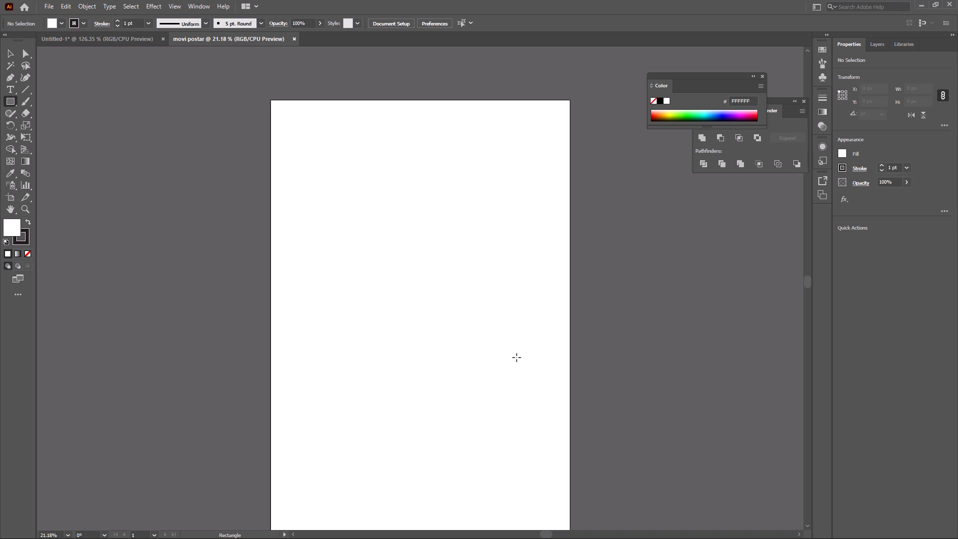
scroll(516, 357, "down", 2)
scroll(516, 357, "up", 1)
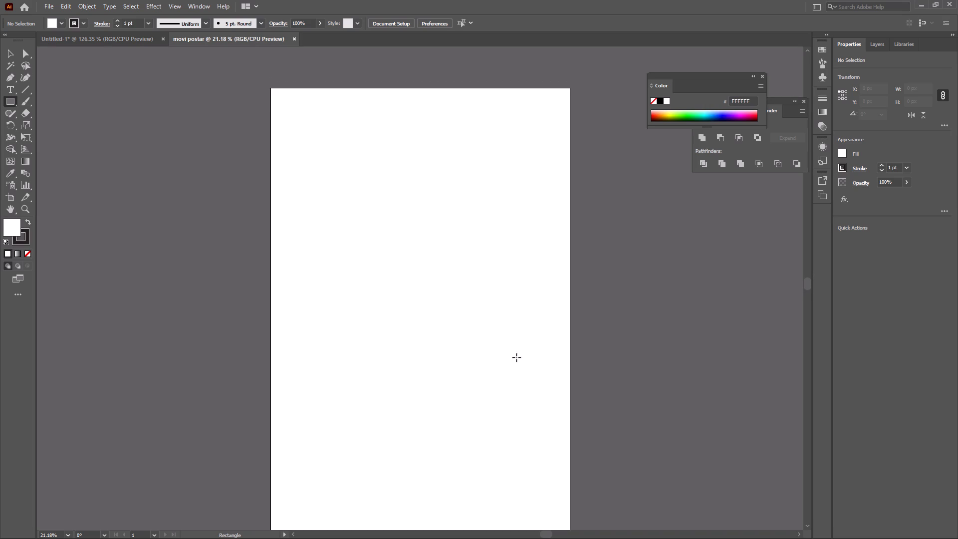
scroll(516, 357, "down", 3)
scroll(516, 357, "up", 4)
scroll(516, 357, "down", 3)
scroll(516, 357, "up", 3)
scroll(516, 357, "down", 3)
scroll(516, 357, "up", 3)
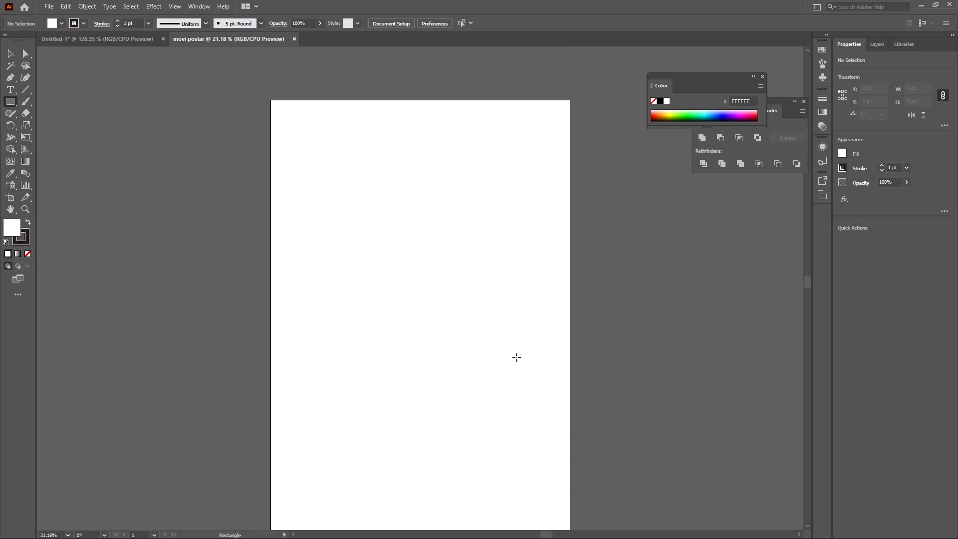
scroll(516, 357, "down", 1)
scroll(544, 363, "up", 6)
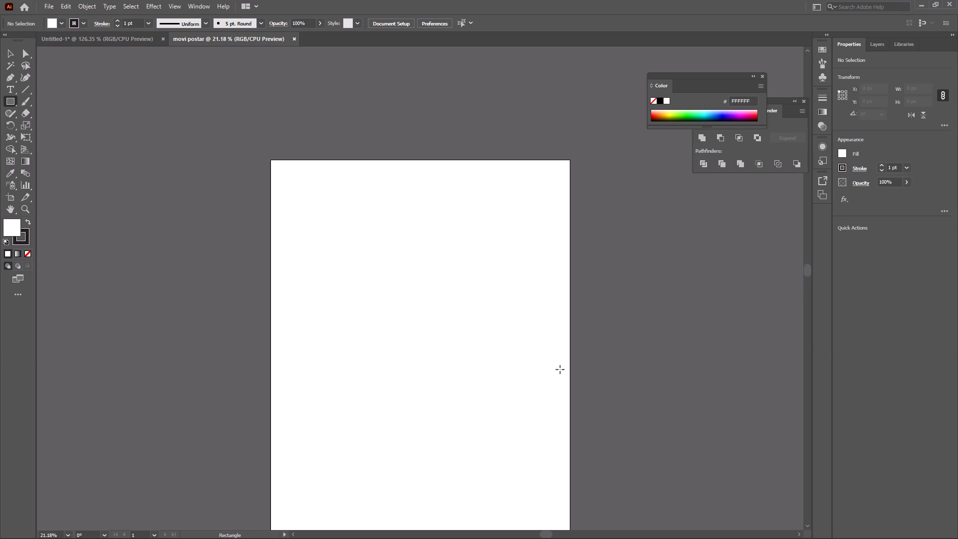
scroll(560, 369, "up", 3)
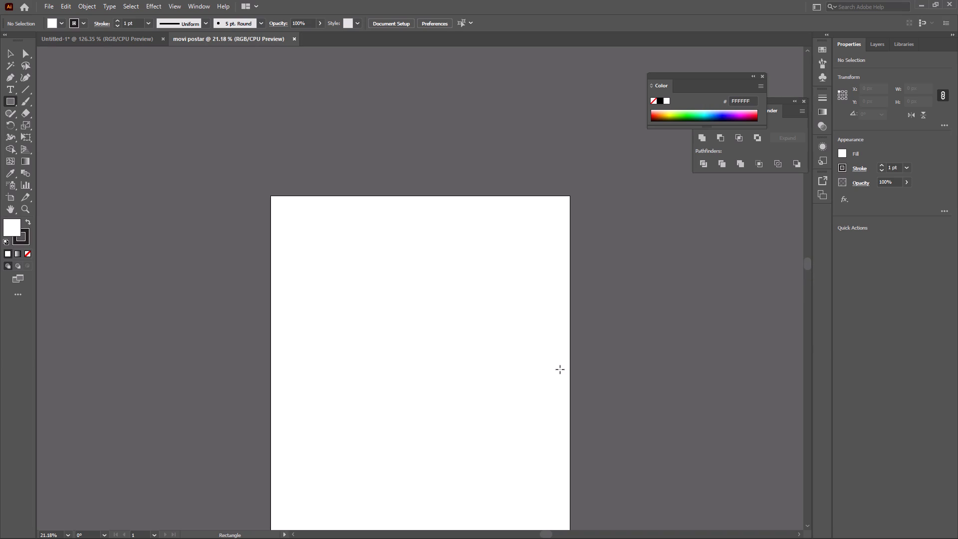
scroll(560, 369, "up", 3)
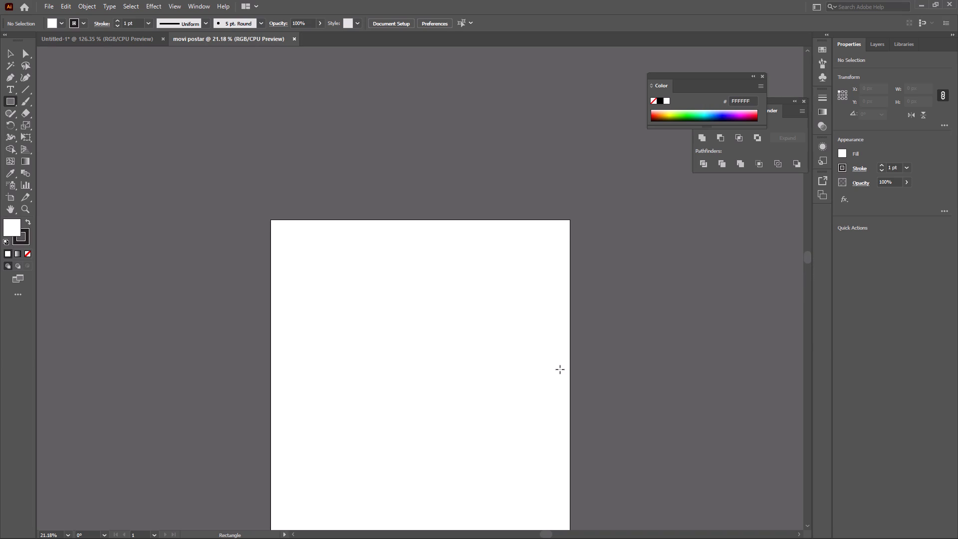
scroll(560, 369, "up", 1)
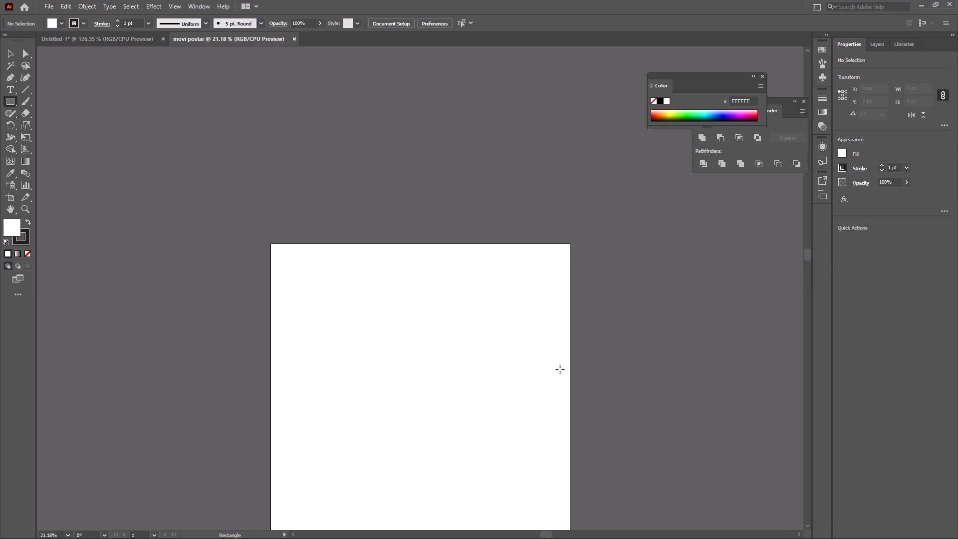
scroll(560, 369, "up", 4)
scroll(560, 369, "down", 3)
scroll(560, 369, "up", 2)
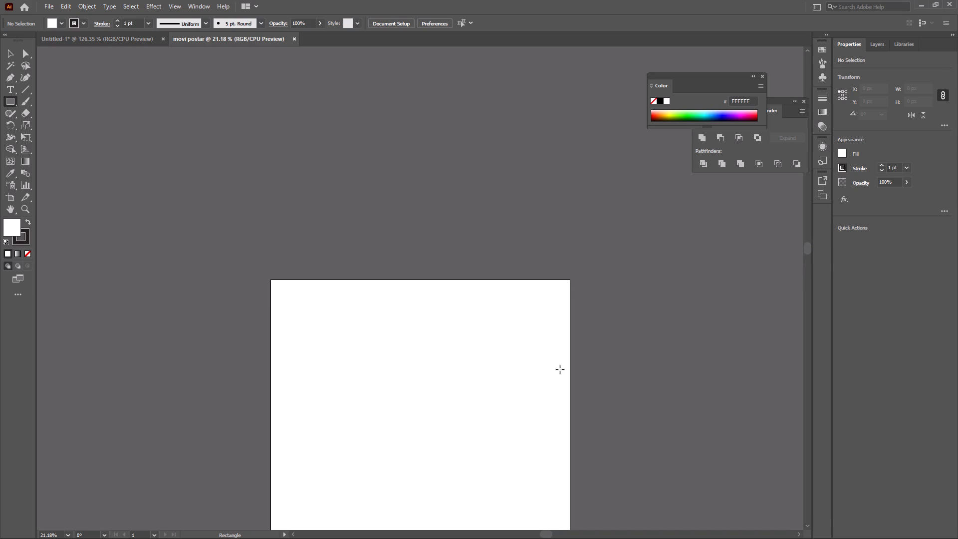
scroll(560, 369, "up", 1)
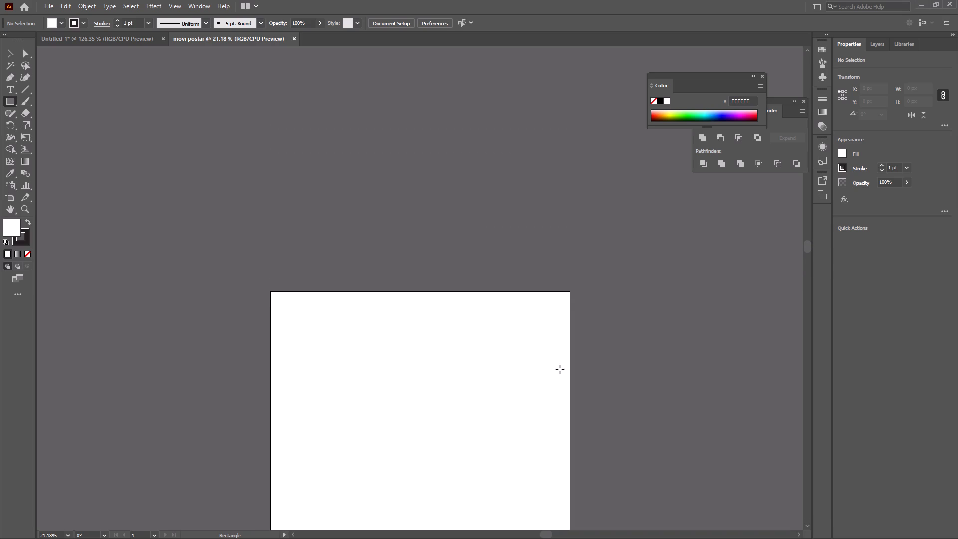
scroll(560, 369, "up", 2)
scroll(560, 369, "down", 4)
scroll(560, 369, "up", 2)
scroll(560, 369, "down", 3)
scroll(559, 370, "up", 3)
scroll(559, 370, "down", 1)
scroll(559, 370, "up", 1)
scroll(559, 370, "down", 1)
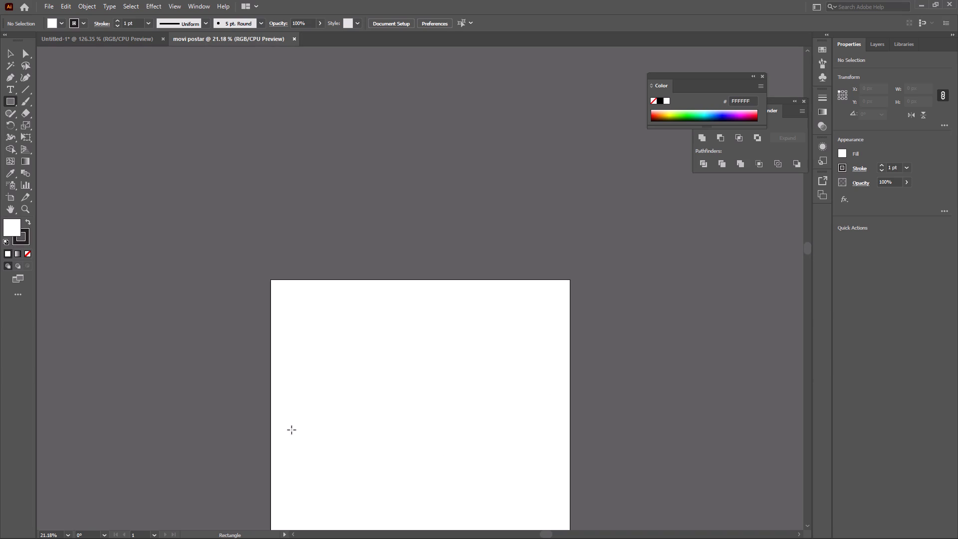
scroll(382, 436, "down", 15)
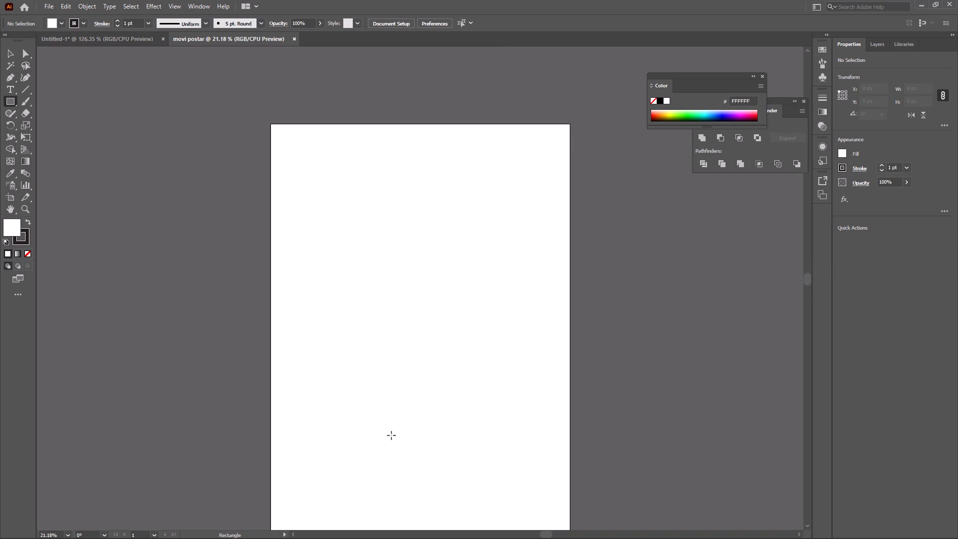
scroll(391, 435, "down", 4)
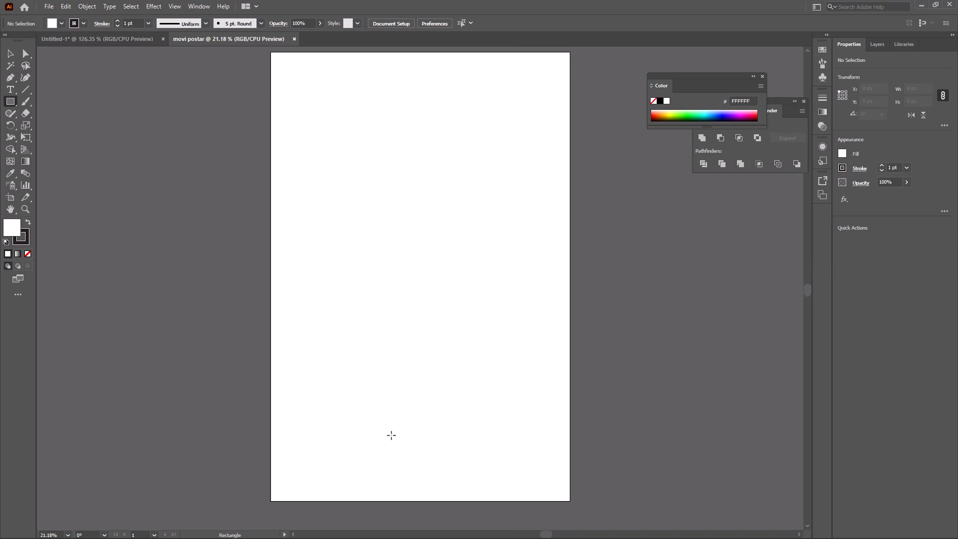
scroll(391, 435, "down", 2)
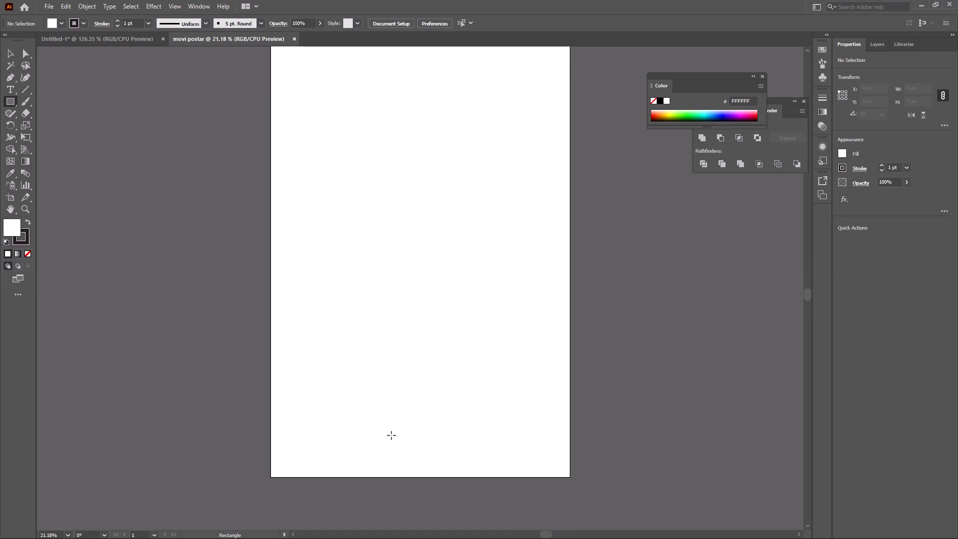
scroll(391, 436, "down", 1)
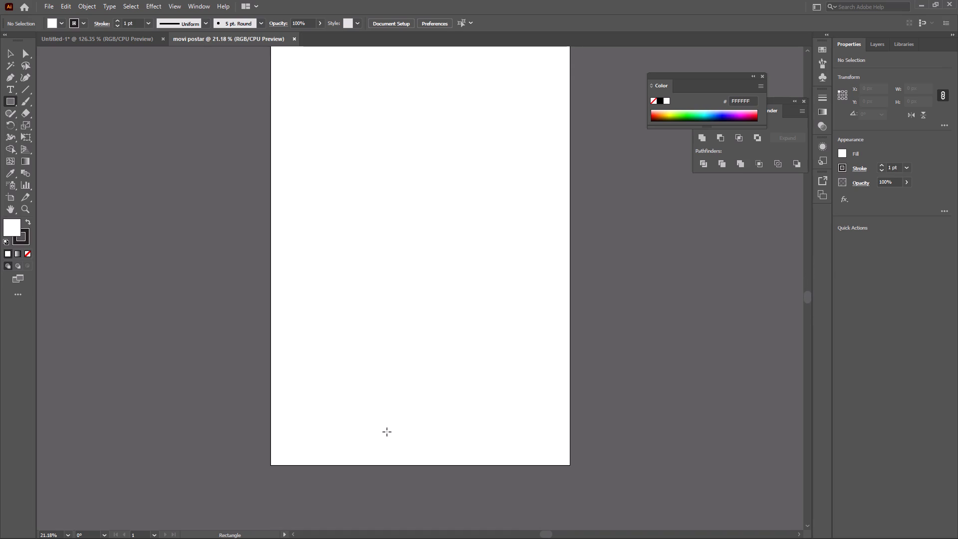
Draw a thin horizontal rectangle about 2297 × 87 px across the middle of the artboard, overhanging both sides.
scroll(387, 438, "up", 3)
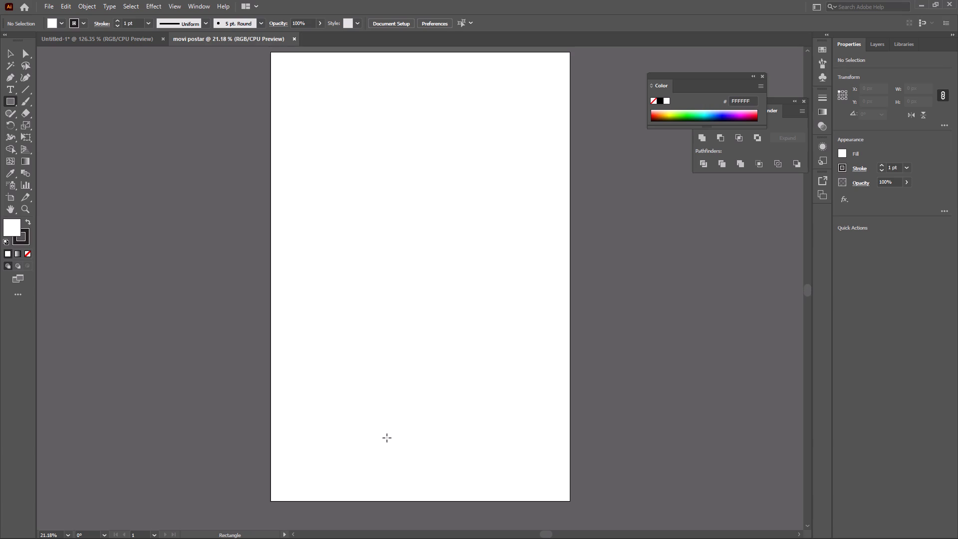
scroll(387, 438, "up", 1)
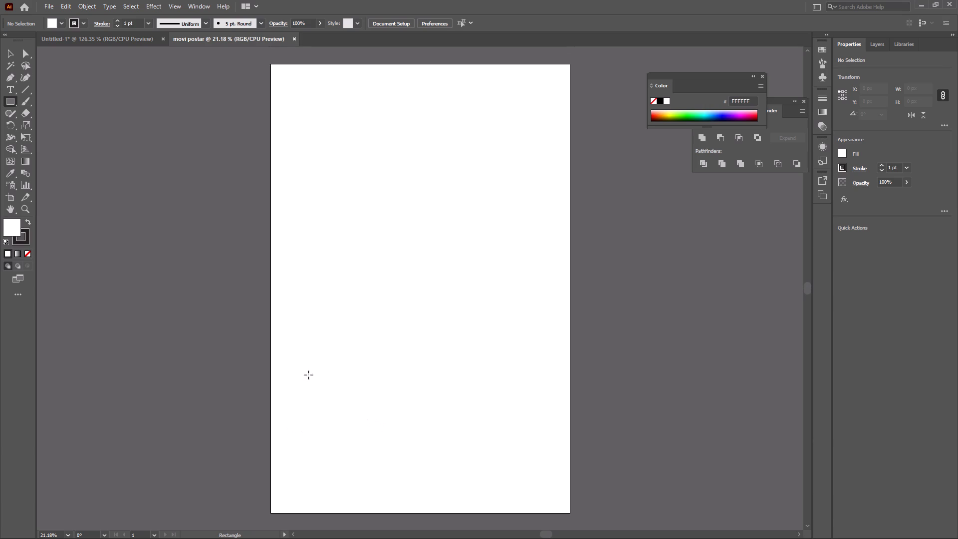
left_click_drag(243, 304, 417, 353)
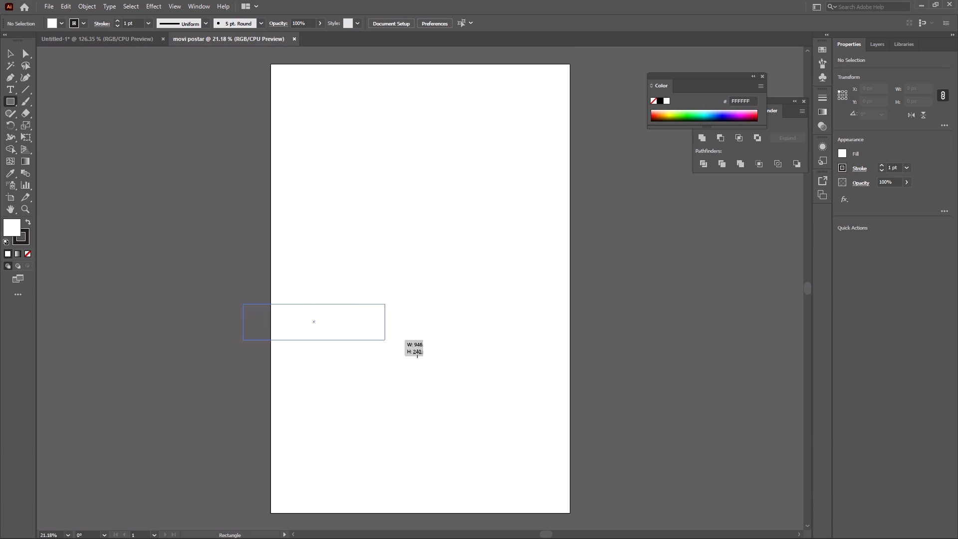
left_click_drag(417, 353, 586, 315)
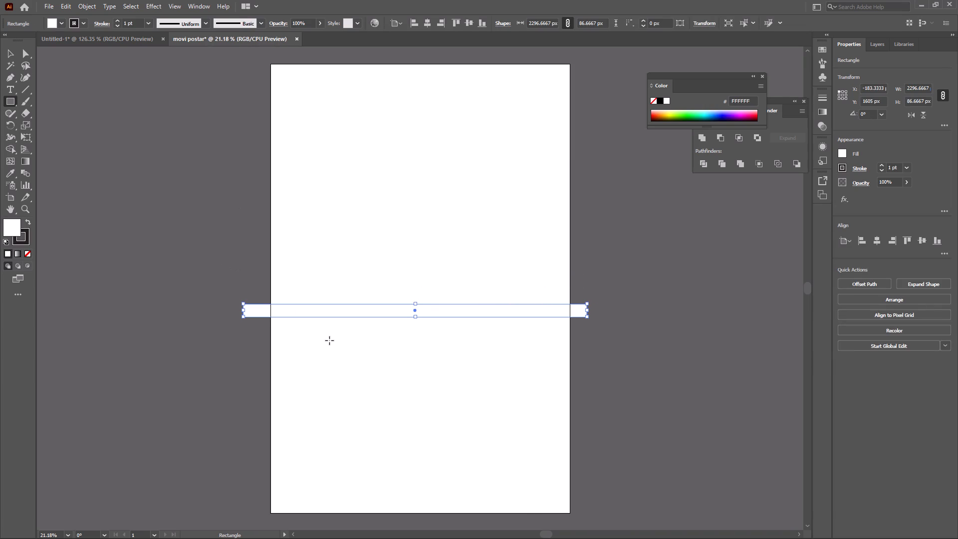
Move the thin rectangle up near the artboard's top edge, to about X −197, Y 40 px.
type("vv")
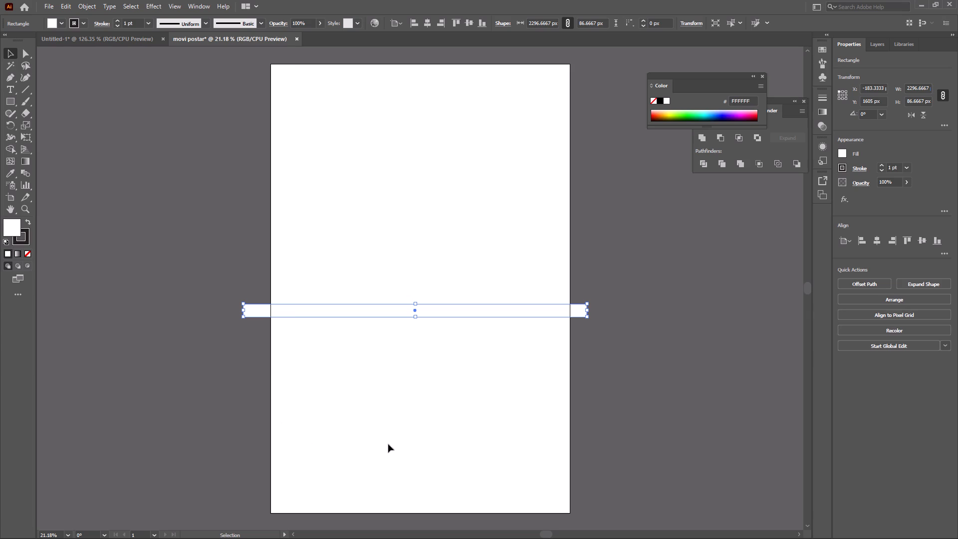
left_click_drag(452, 310, 441, 283)
left_click_drag(441, 283, 439, 261)
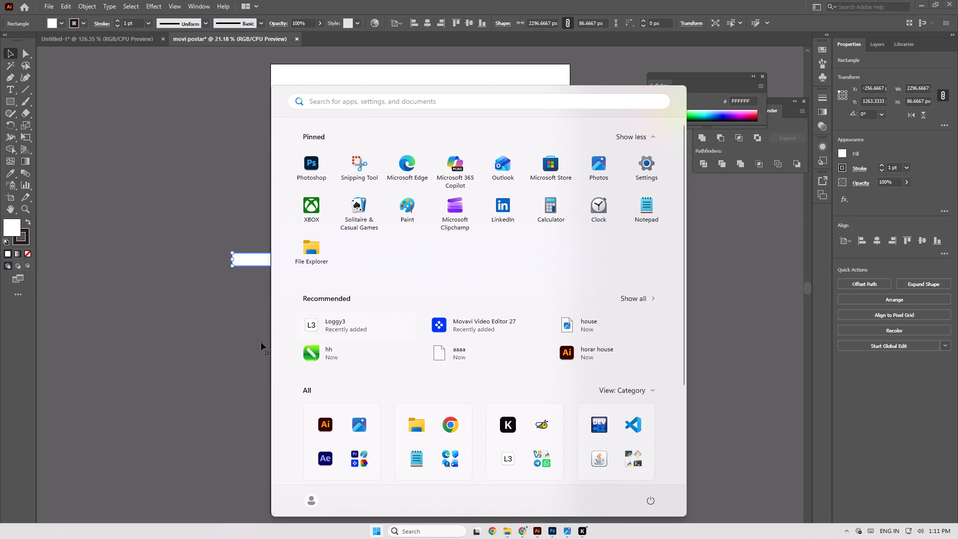
left_click(185, 363)
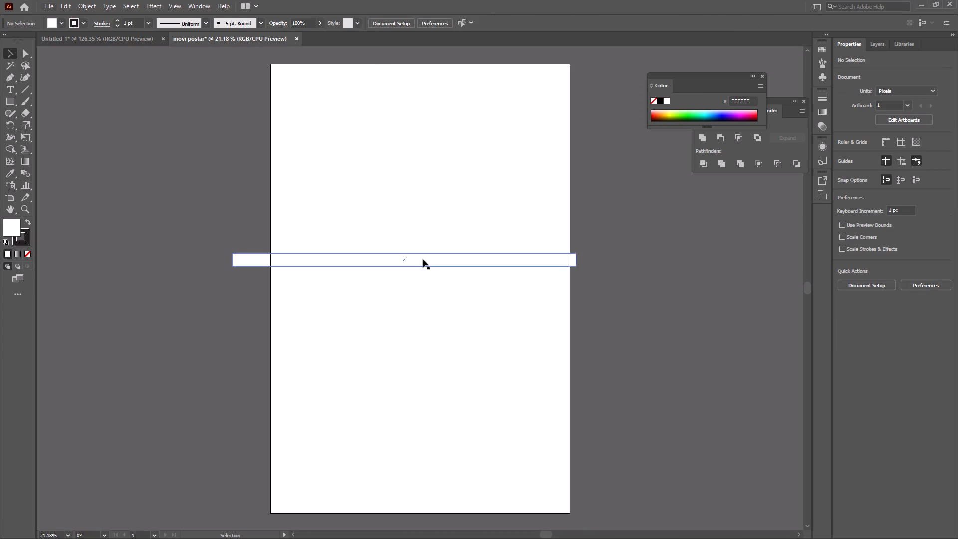
left_click_drag(423, 259, 428, 74)
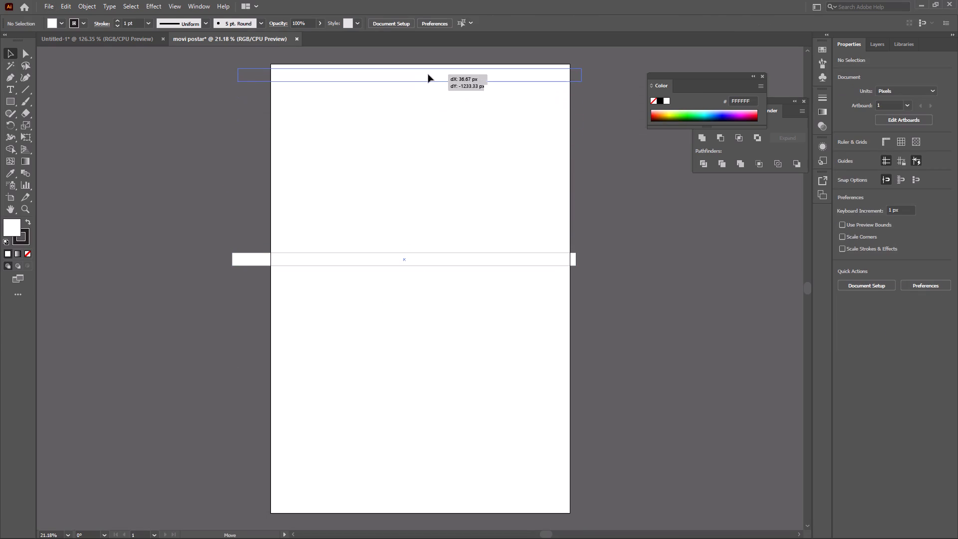
left_click_drag(428, 74, 432, 76)
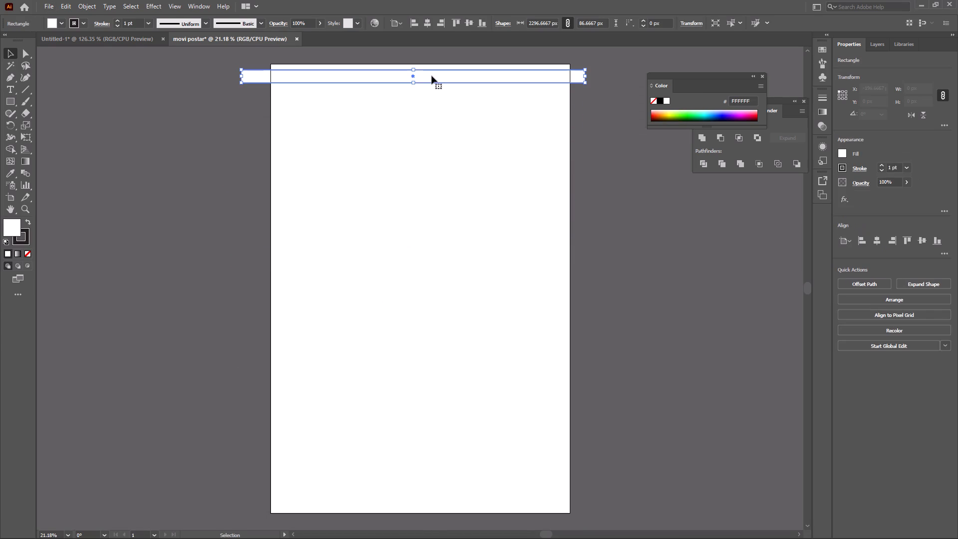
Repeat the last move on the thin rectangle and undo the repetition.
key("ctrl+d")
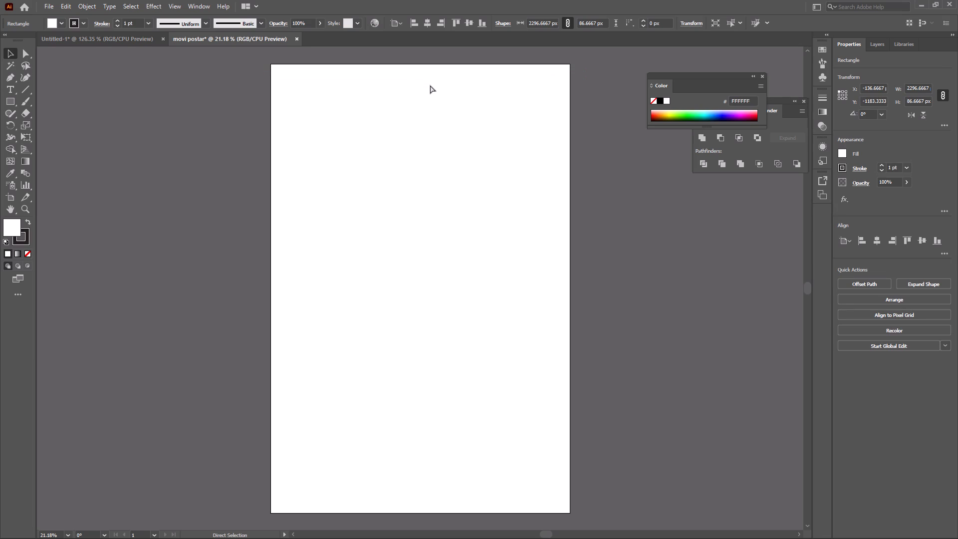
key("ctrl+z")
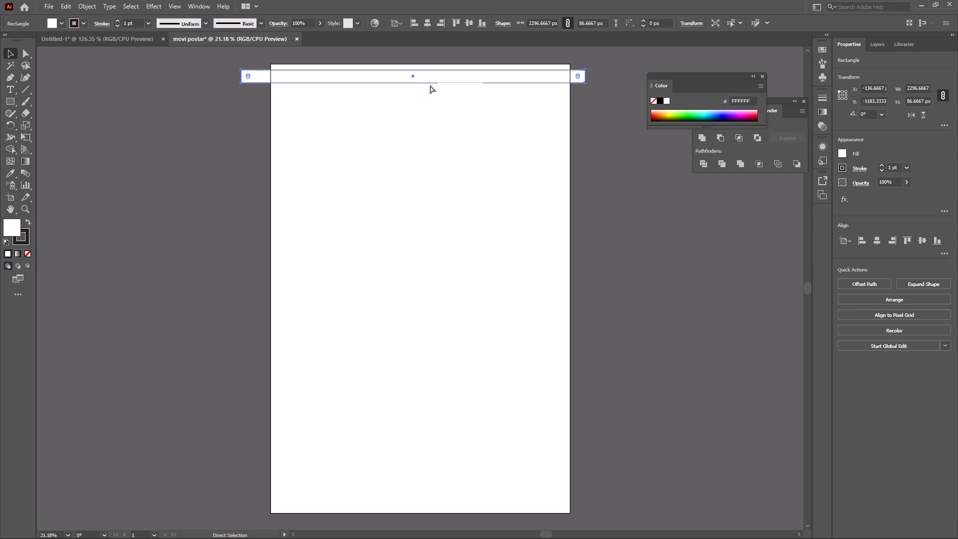
Reposition the thin rectangle near the artboard's top edge at about X −190, Y 47 px.
left_click(432, 77)
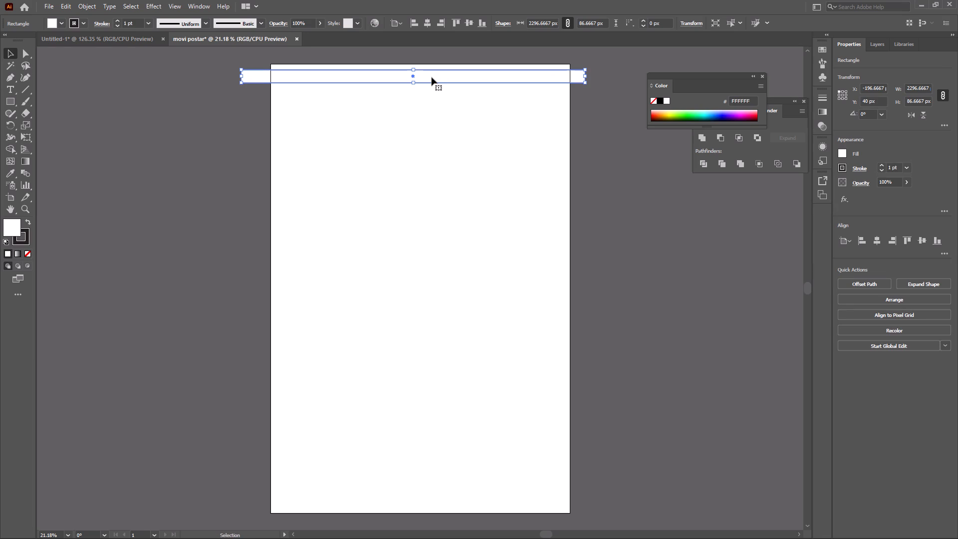
left_click_drag(432, 77, 431, 77)
left_click_drag(431, 77, 430, 98)
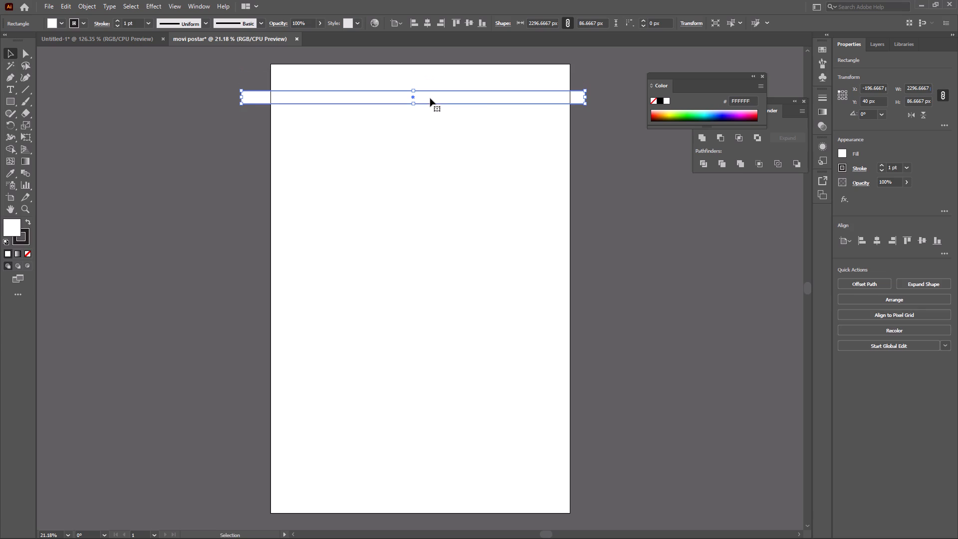
left_click_drag(429, 95, 426, 75)
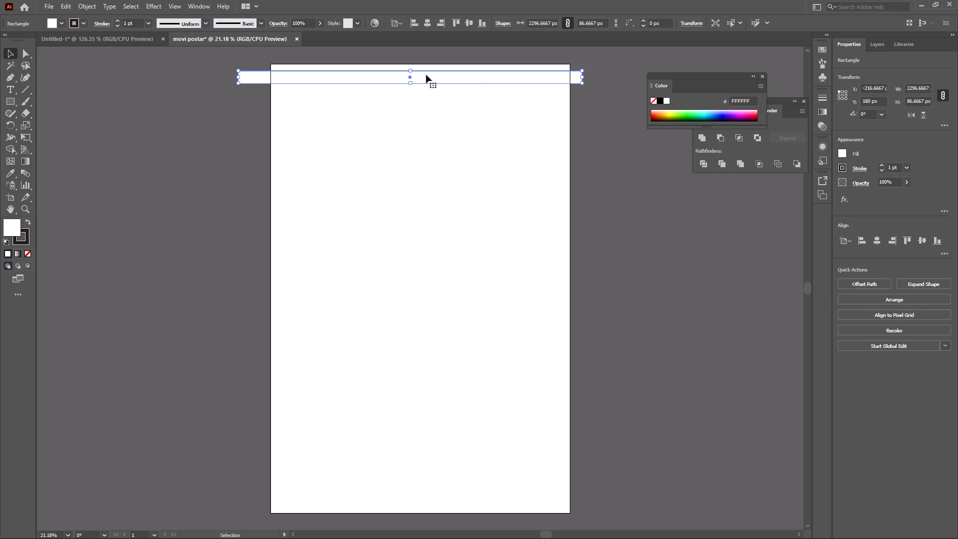
left_click(426, 75)
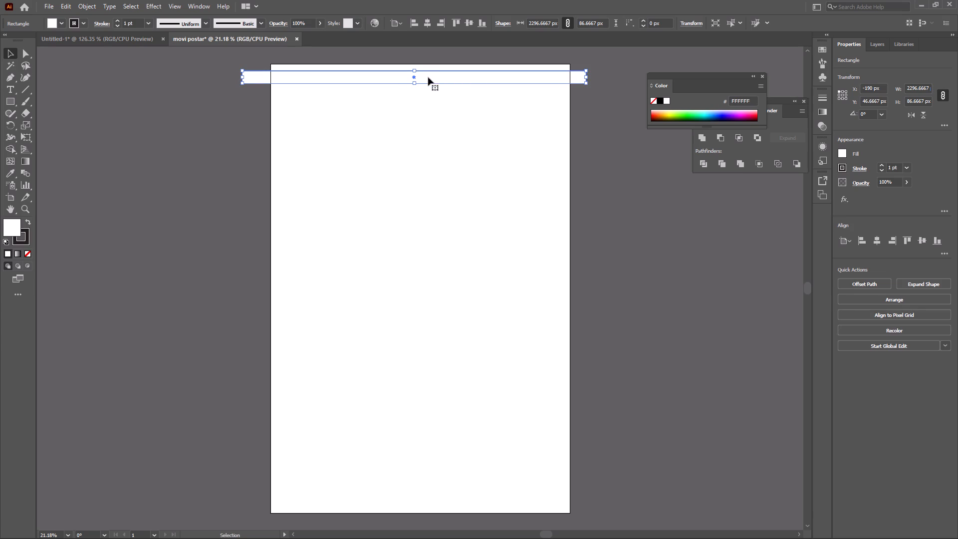
left_click(428, 77)
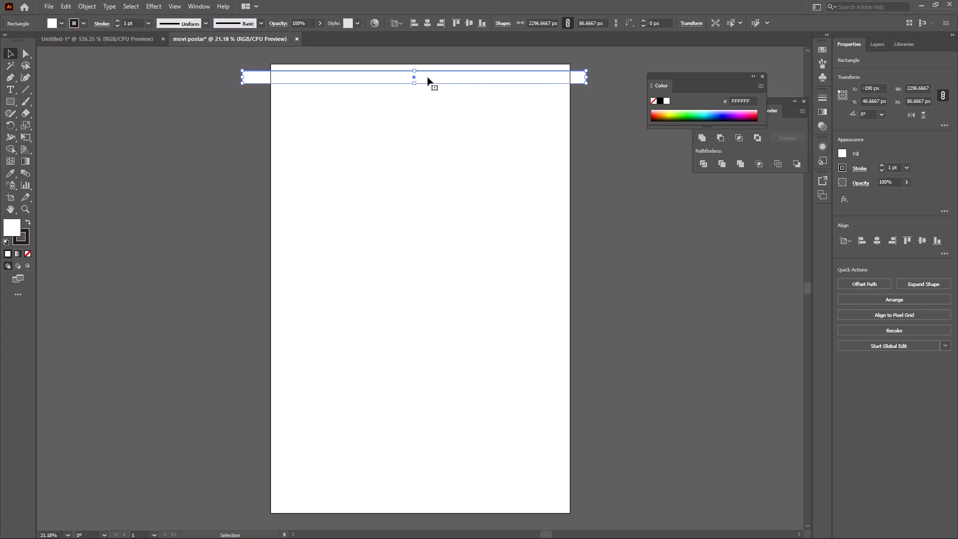
left_click(428, 77)
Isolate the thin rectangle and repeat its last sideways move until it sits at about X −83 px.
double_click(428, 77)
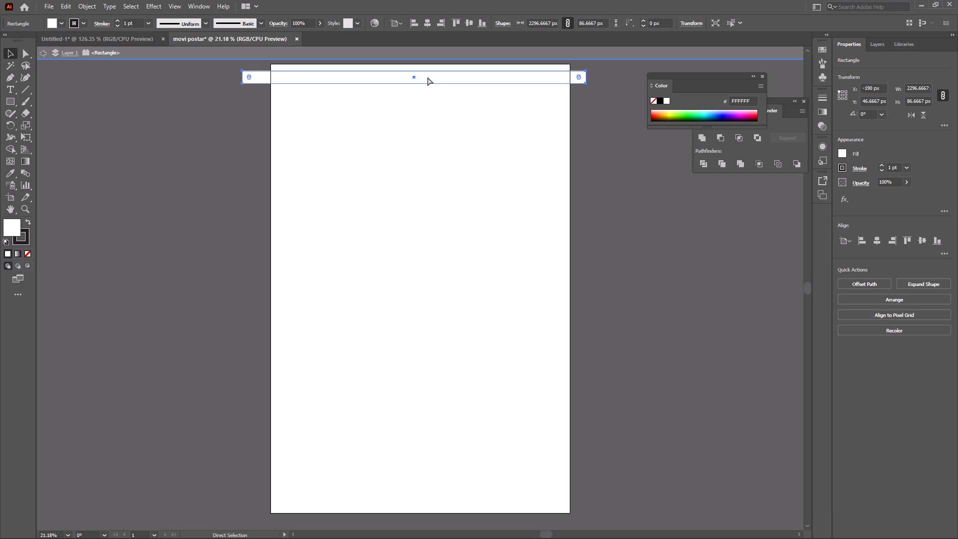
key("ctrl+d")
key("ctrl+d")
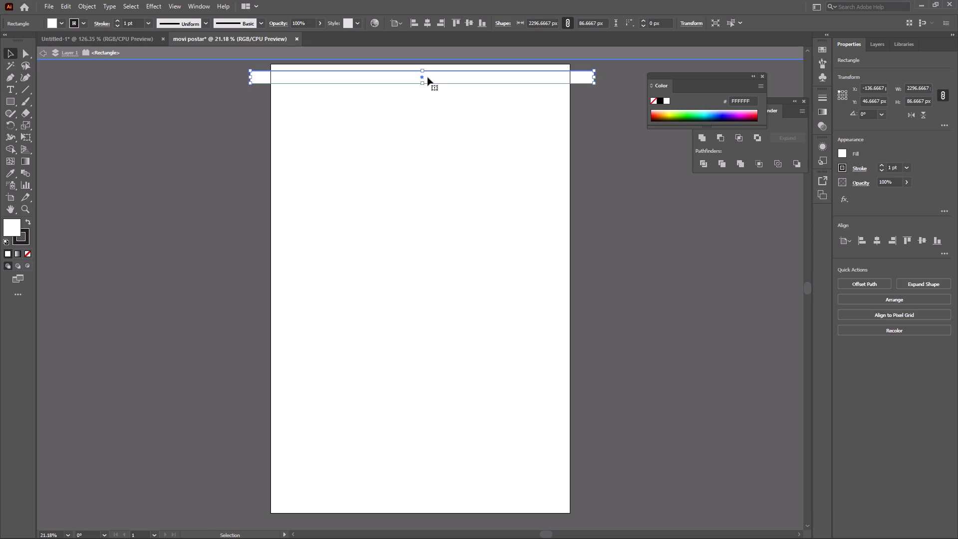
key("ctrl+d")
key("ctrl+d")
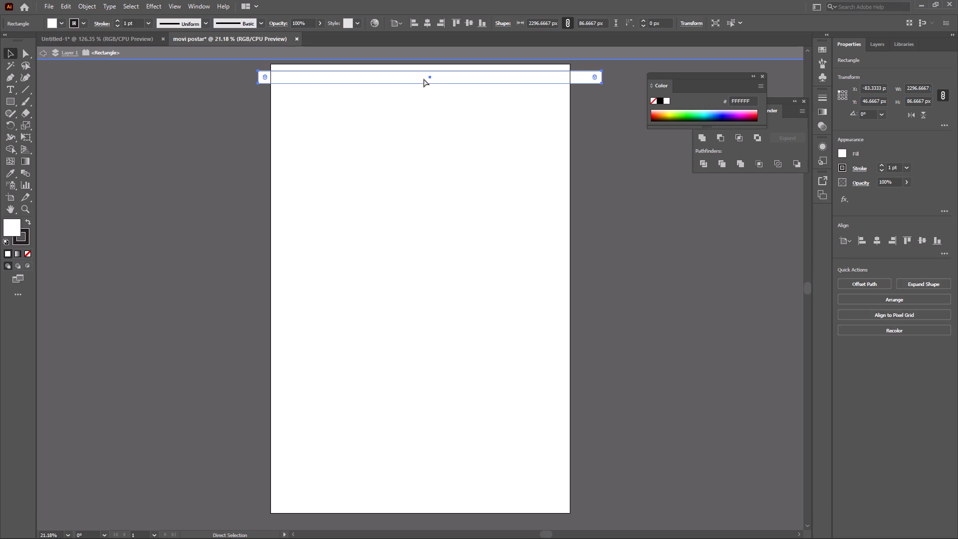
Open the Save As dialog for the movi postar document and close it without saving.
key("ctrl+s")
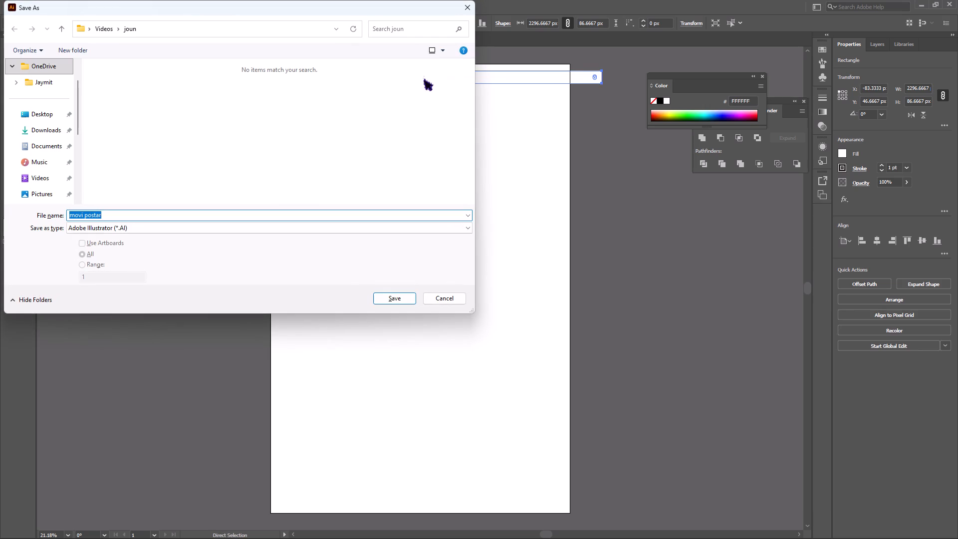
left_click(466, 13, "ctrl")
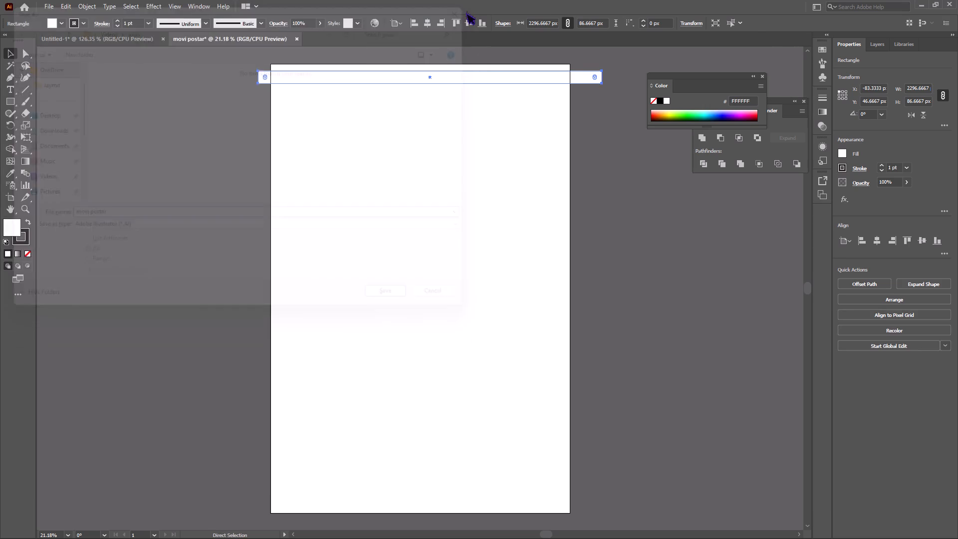
Move the thin rectangle back horizontally to about X −173 px, keeping it near the artboard's top edge.
left_click_drag(460, 77, 441, 77)
left_click_drag(441, 77, 447, 75)
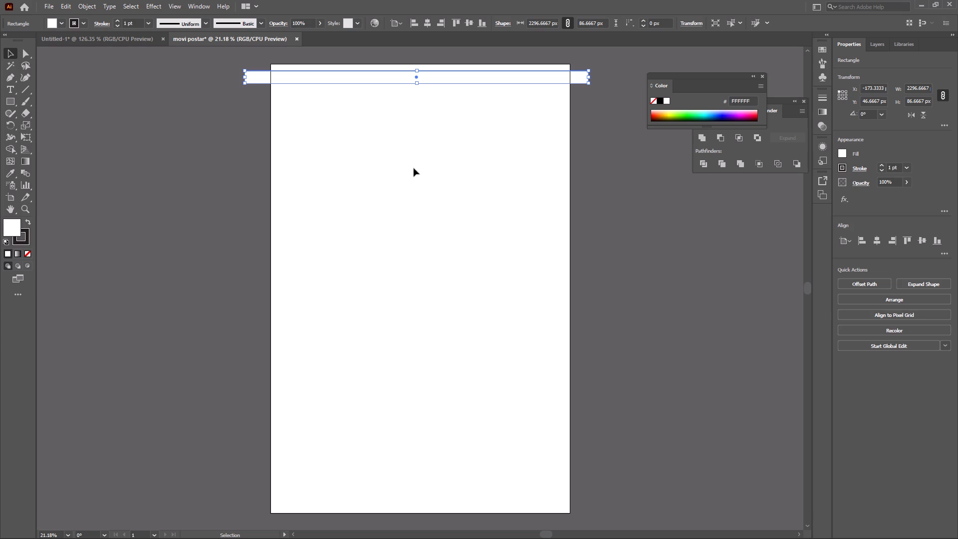
scroll(414, 168, "down", 1)
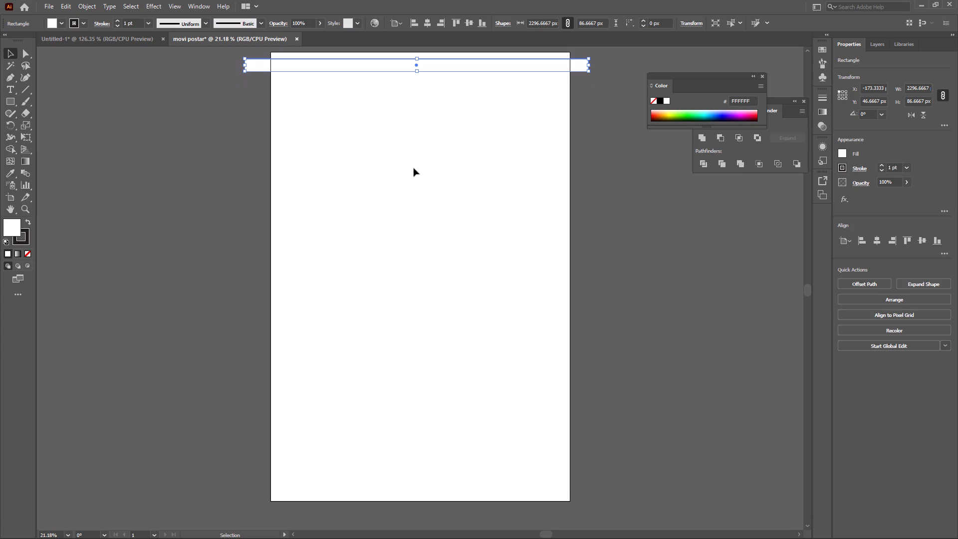
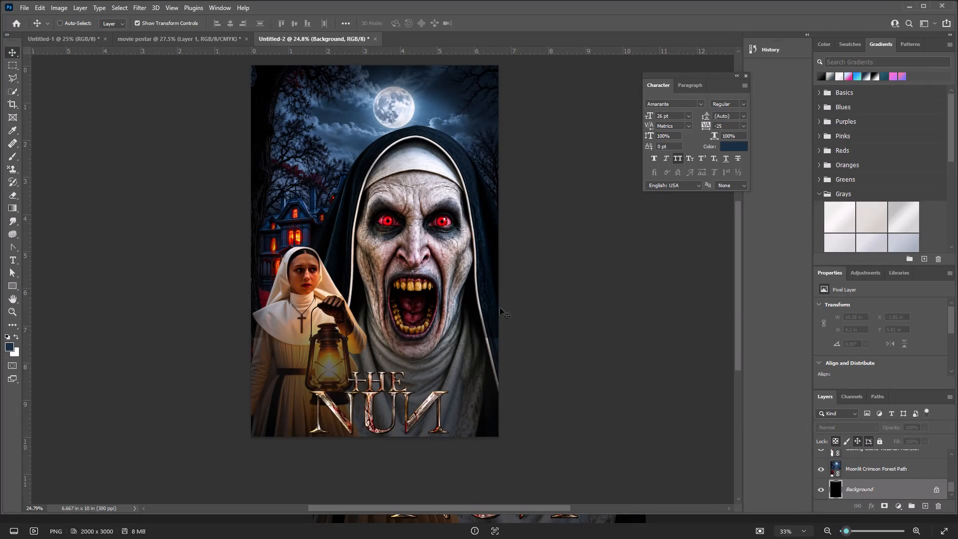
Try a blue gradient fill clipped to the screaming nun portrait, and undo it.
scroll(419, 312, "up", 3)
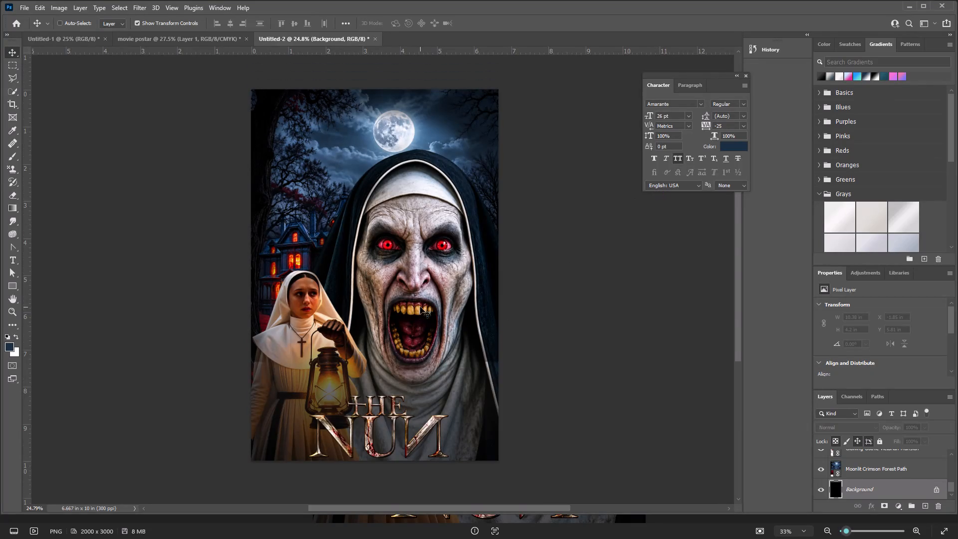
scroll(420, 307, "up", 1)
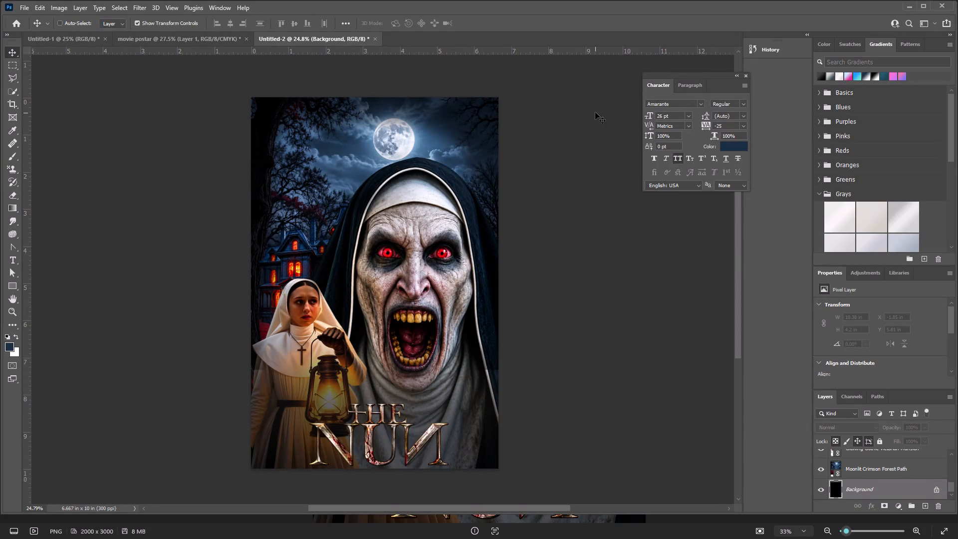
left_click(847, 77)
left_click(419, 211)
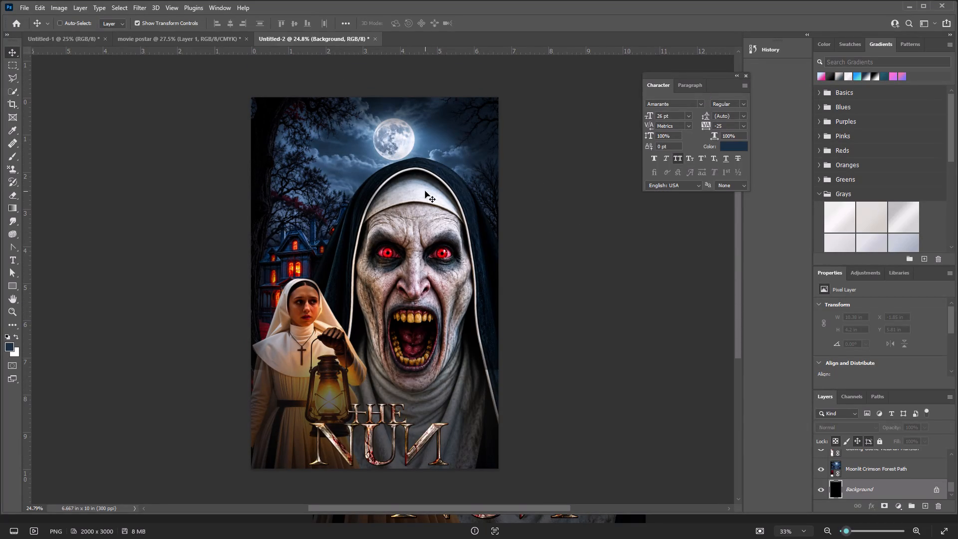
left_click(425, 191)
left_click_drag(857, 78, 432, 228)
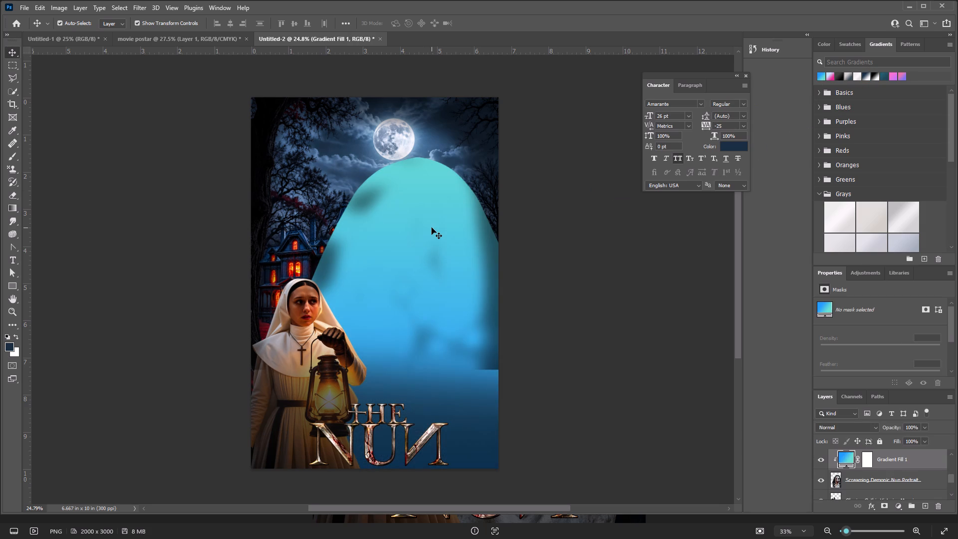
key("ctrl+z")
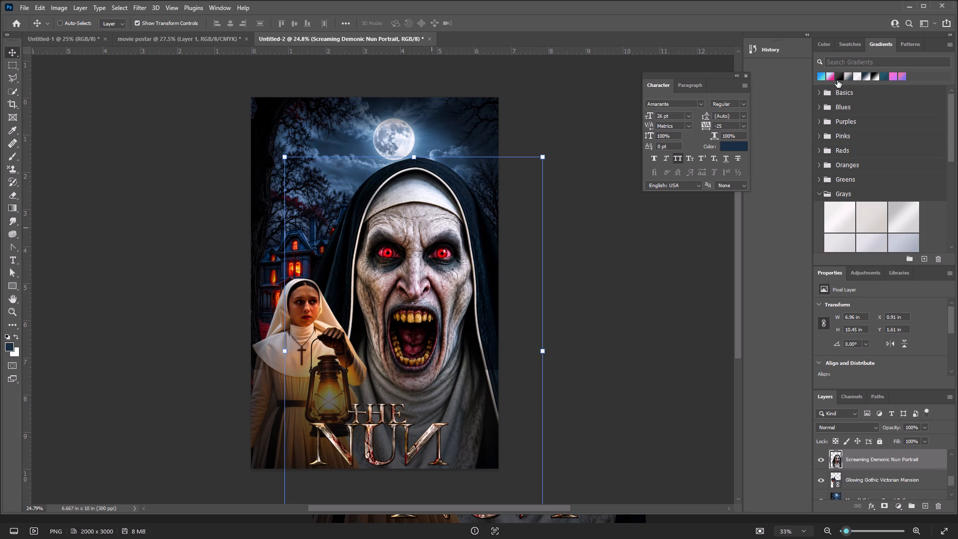
Add a black gradient fill clipped to the Moonlit Crimson Forest Path background layer and set its opacity to 50%.
left_click_drag(839, 75, 370, 141)
left_click_drag(370, 141, 363, 141)
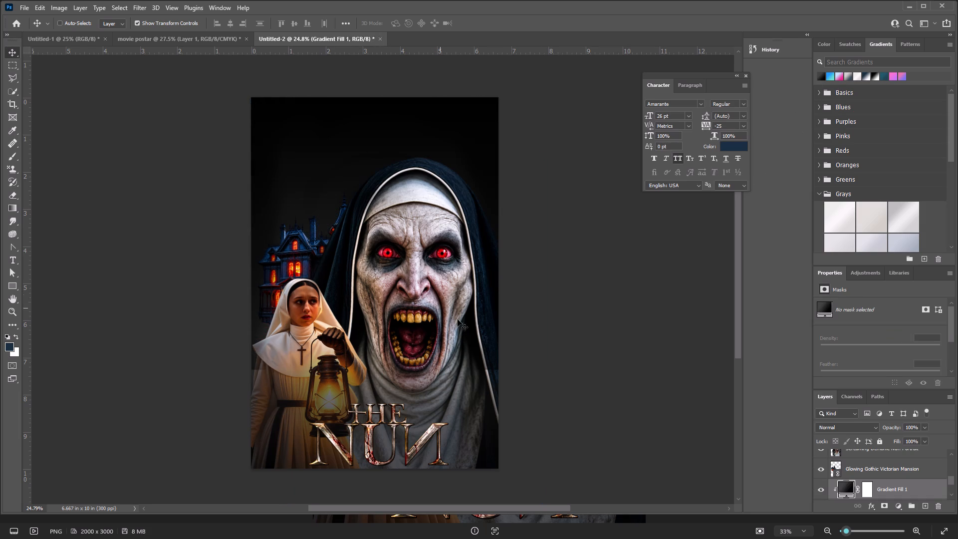
double_click(914, 427)
key("BackSpace")
type("50")
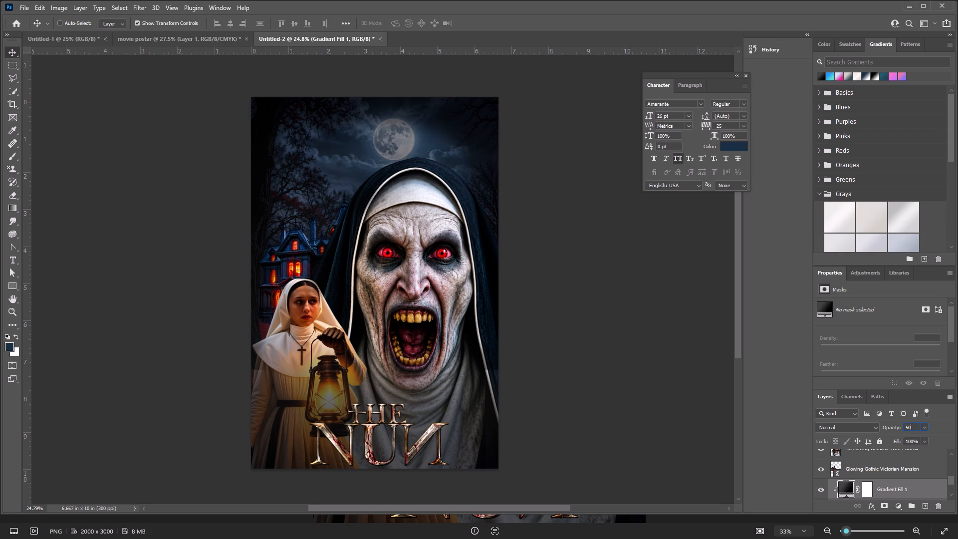
key("Return")
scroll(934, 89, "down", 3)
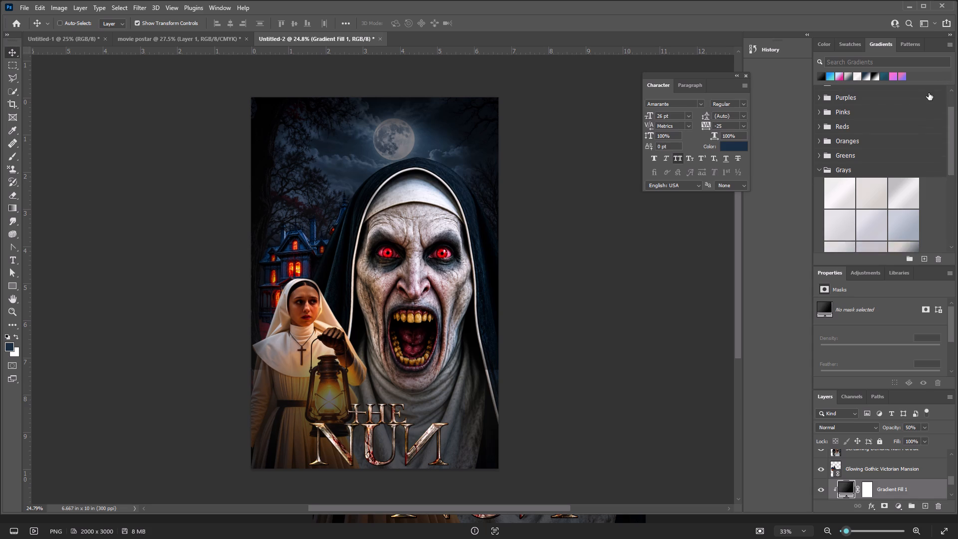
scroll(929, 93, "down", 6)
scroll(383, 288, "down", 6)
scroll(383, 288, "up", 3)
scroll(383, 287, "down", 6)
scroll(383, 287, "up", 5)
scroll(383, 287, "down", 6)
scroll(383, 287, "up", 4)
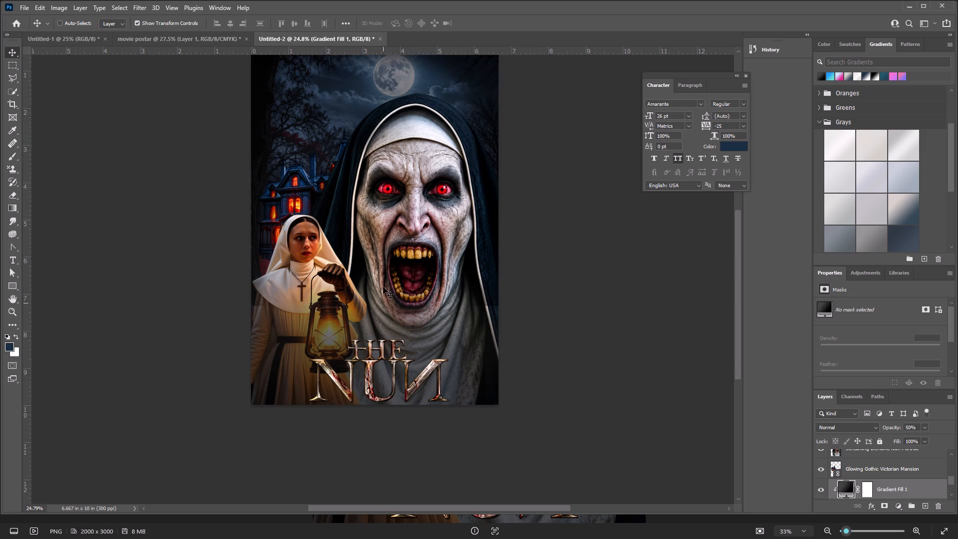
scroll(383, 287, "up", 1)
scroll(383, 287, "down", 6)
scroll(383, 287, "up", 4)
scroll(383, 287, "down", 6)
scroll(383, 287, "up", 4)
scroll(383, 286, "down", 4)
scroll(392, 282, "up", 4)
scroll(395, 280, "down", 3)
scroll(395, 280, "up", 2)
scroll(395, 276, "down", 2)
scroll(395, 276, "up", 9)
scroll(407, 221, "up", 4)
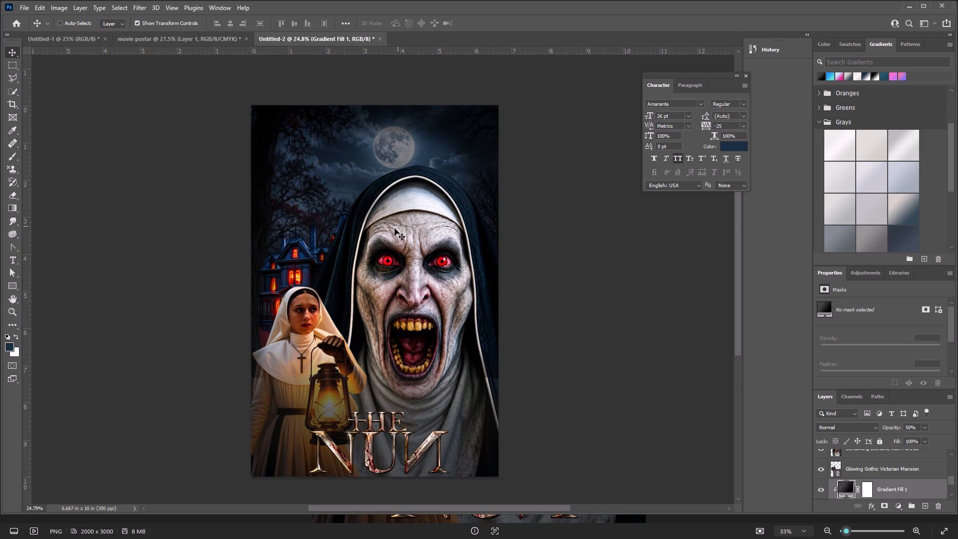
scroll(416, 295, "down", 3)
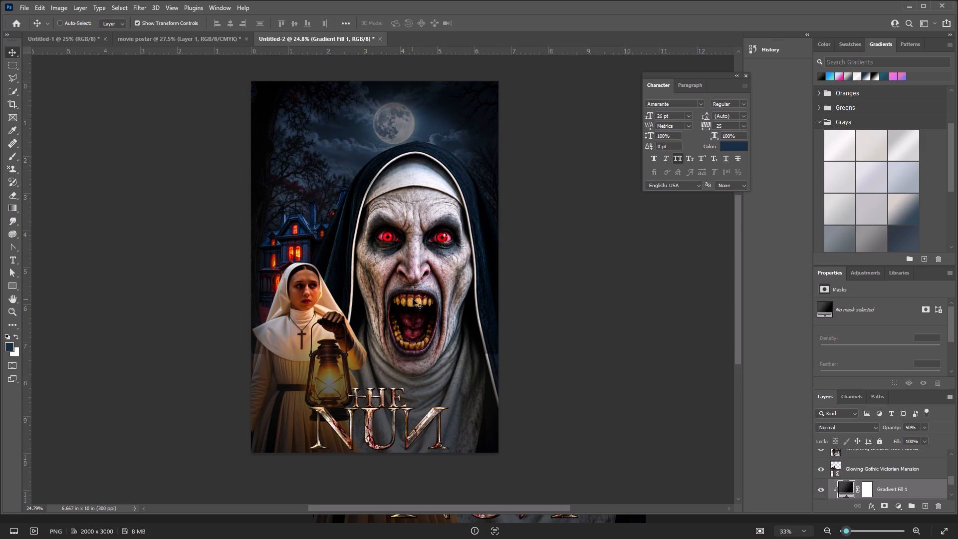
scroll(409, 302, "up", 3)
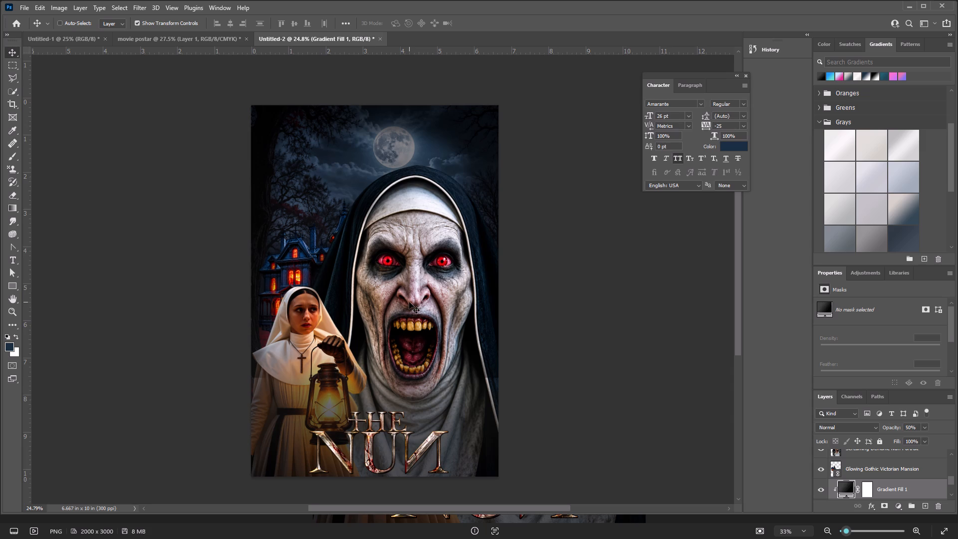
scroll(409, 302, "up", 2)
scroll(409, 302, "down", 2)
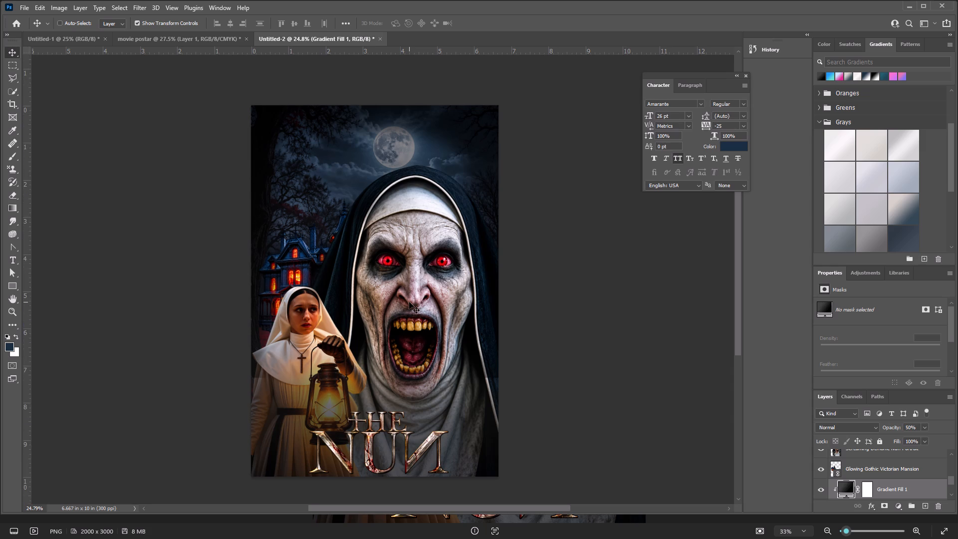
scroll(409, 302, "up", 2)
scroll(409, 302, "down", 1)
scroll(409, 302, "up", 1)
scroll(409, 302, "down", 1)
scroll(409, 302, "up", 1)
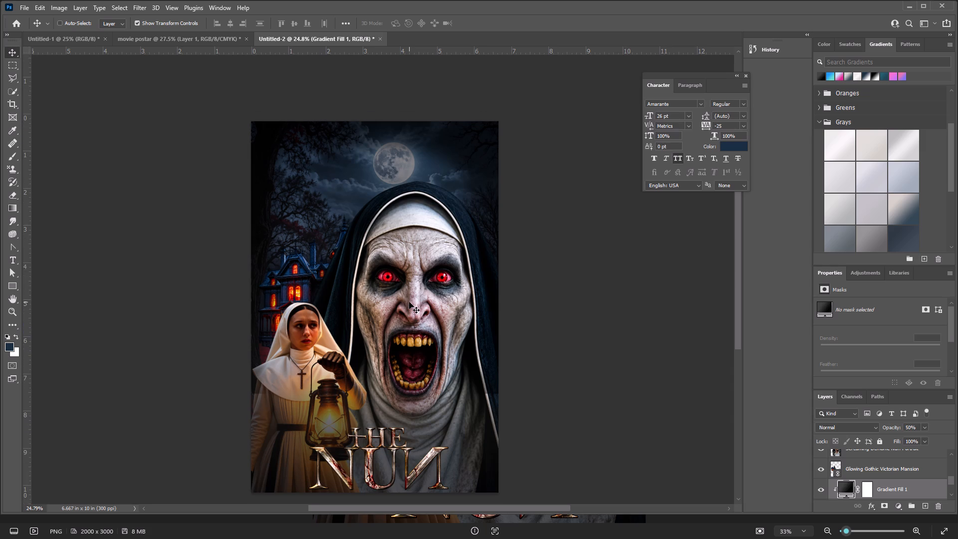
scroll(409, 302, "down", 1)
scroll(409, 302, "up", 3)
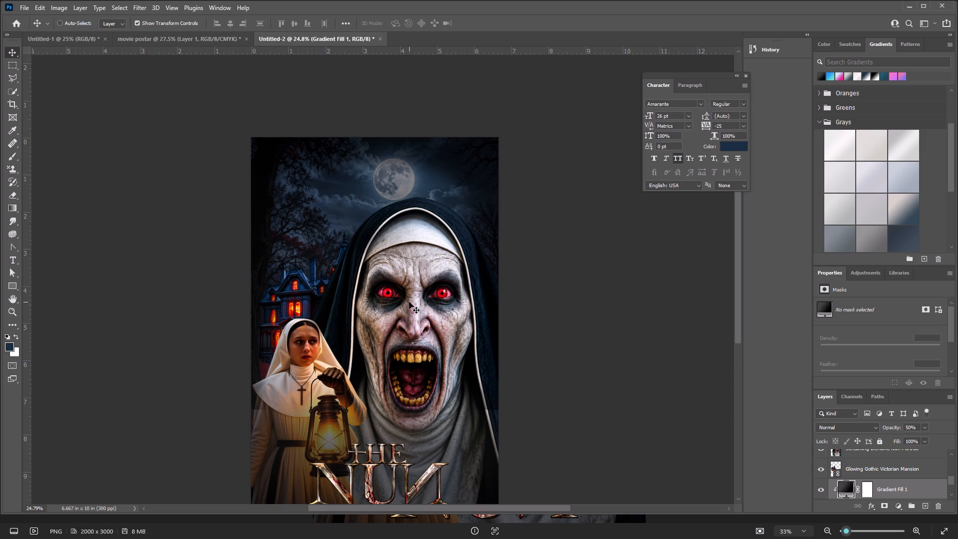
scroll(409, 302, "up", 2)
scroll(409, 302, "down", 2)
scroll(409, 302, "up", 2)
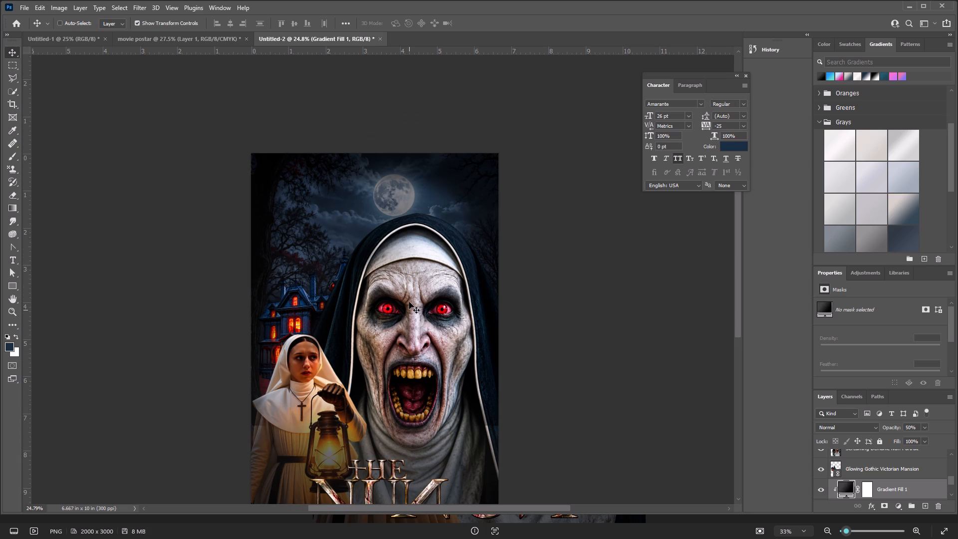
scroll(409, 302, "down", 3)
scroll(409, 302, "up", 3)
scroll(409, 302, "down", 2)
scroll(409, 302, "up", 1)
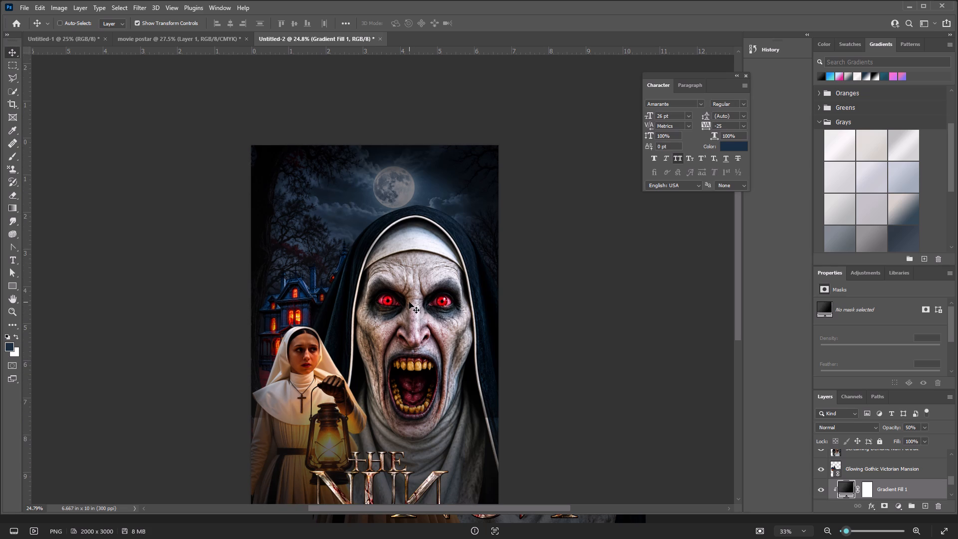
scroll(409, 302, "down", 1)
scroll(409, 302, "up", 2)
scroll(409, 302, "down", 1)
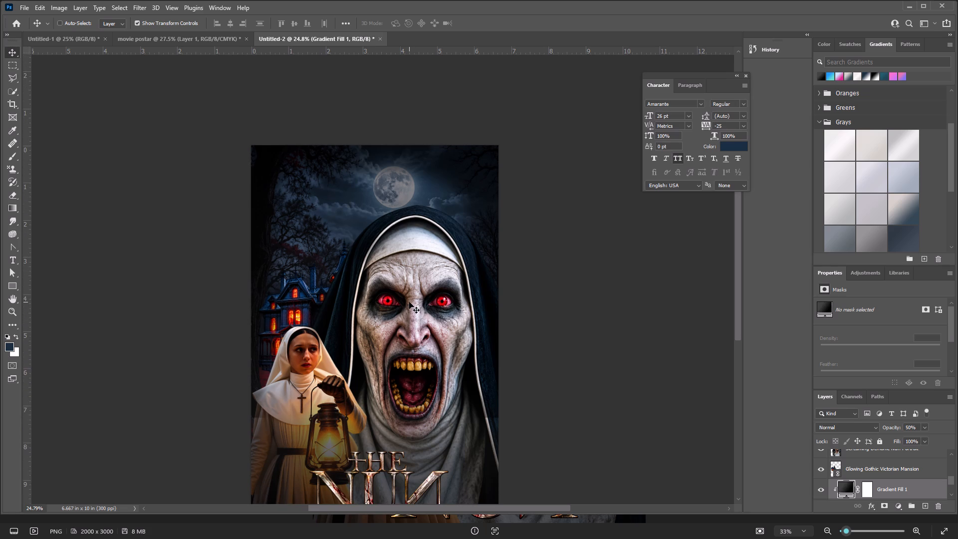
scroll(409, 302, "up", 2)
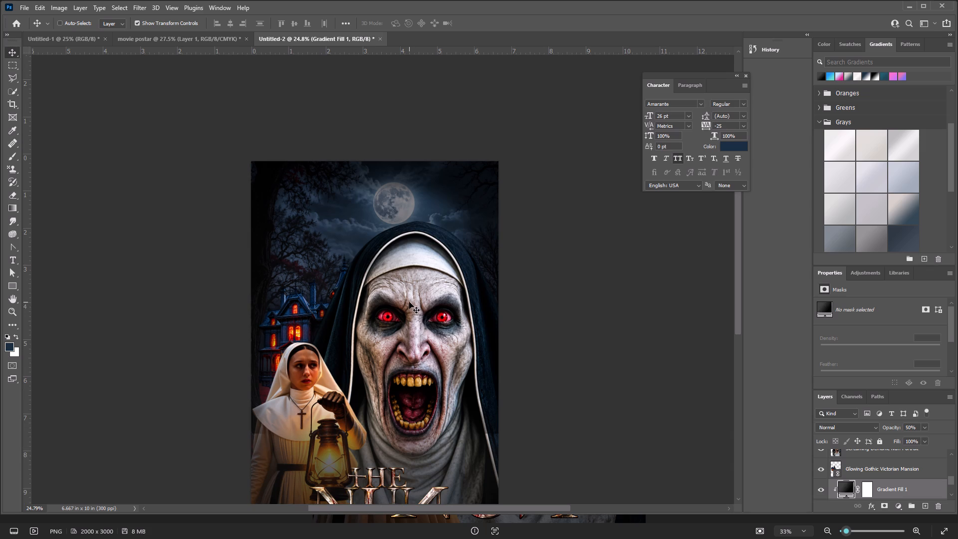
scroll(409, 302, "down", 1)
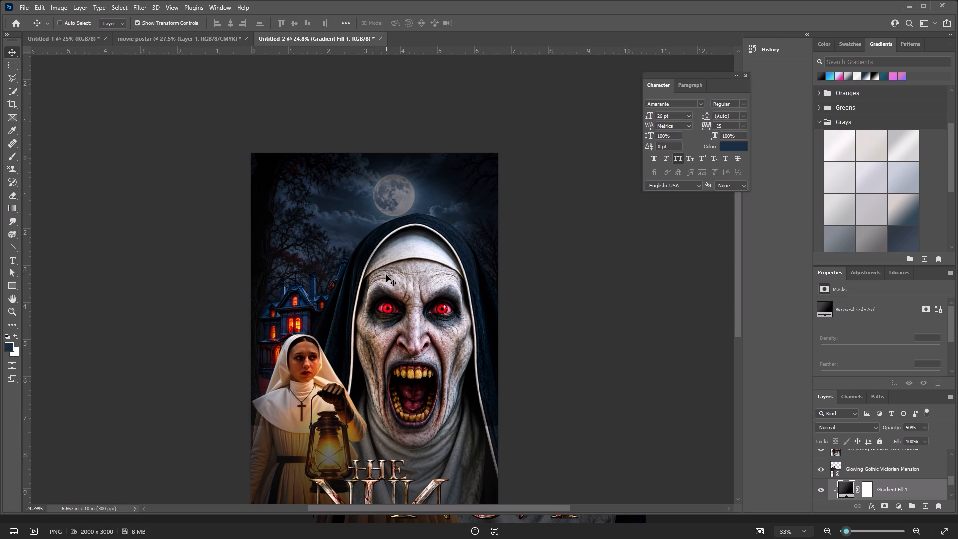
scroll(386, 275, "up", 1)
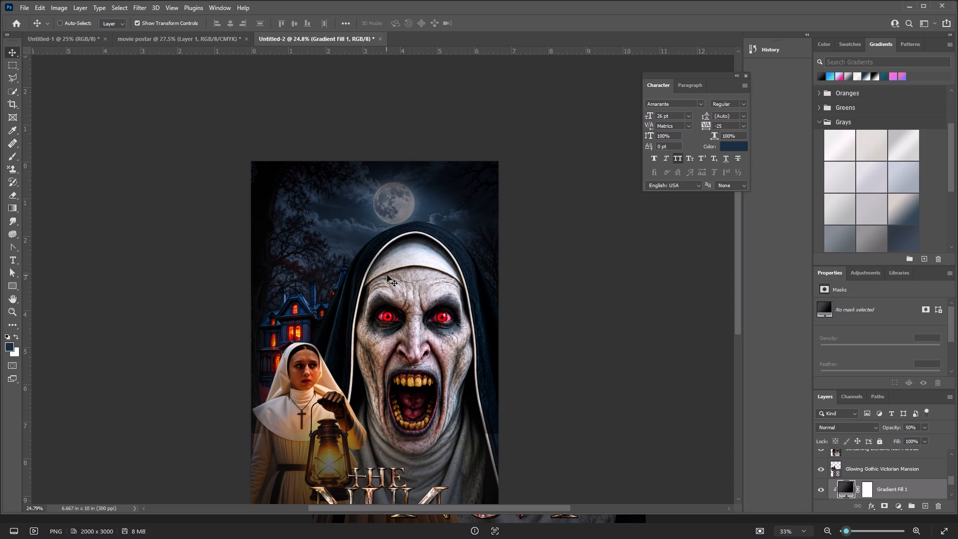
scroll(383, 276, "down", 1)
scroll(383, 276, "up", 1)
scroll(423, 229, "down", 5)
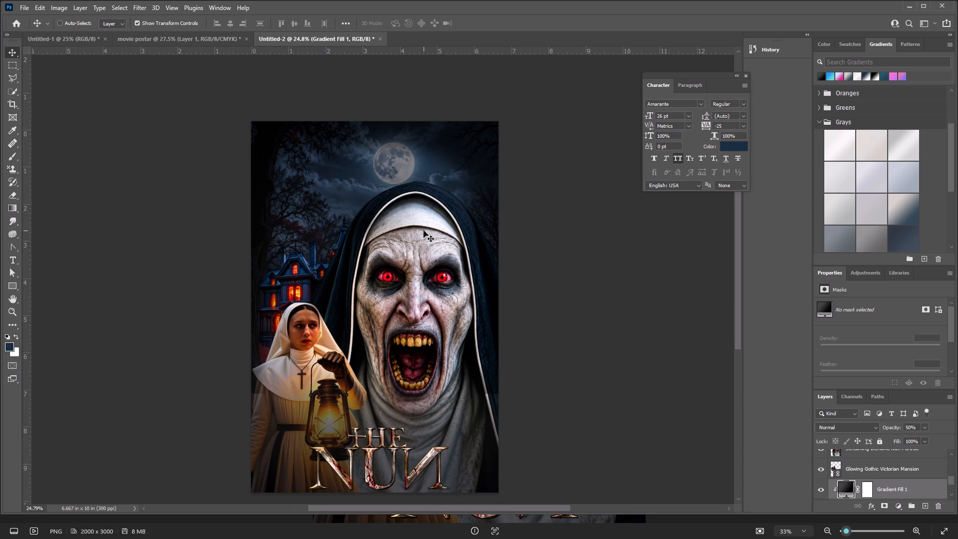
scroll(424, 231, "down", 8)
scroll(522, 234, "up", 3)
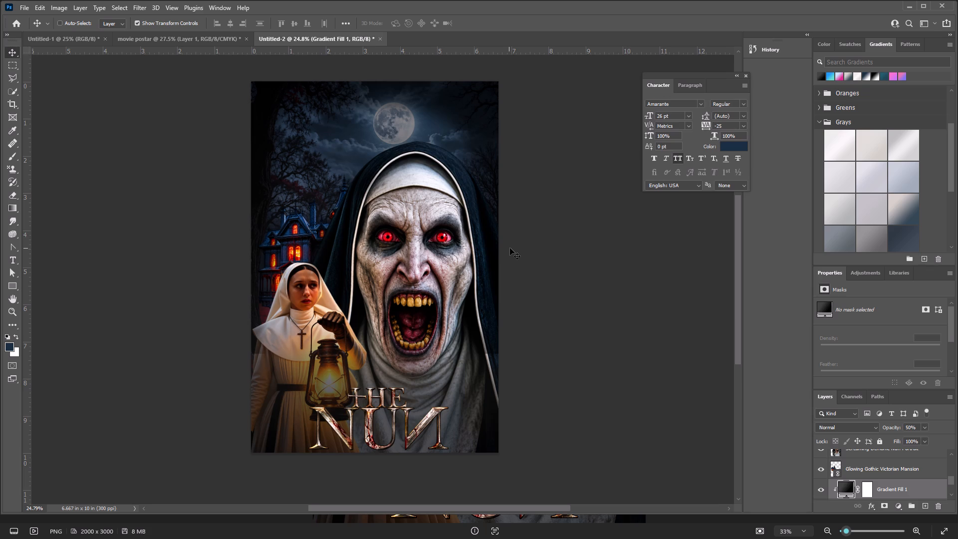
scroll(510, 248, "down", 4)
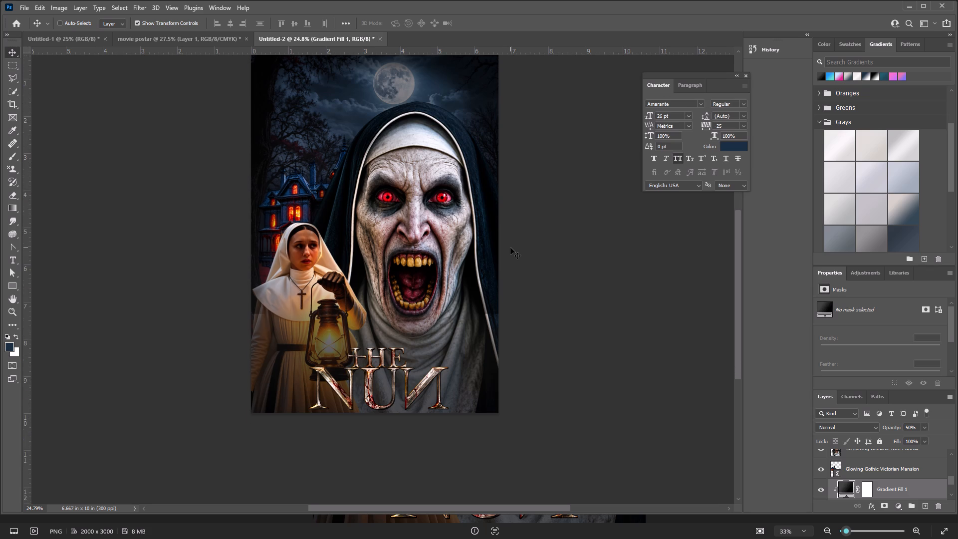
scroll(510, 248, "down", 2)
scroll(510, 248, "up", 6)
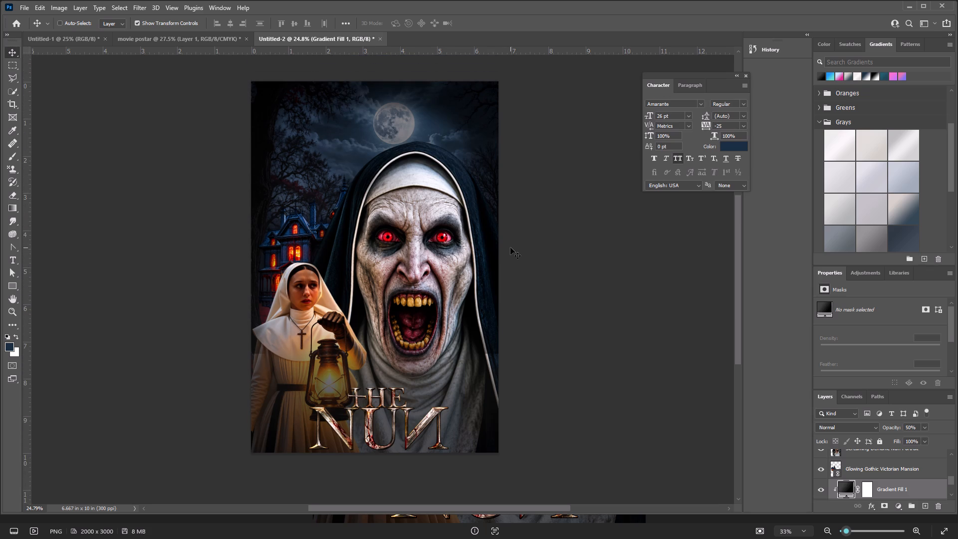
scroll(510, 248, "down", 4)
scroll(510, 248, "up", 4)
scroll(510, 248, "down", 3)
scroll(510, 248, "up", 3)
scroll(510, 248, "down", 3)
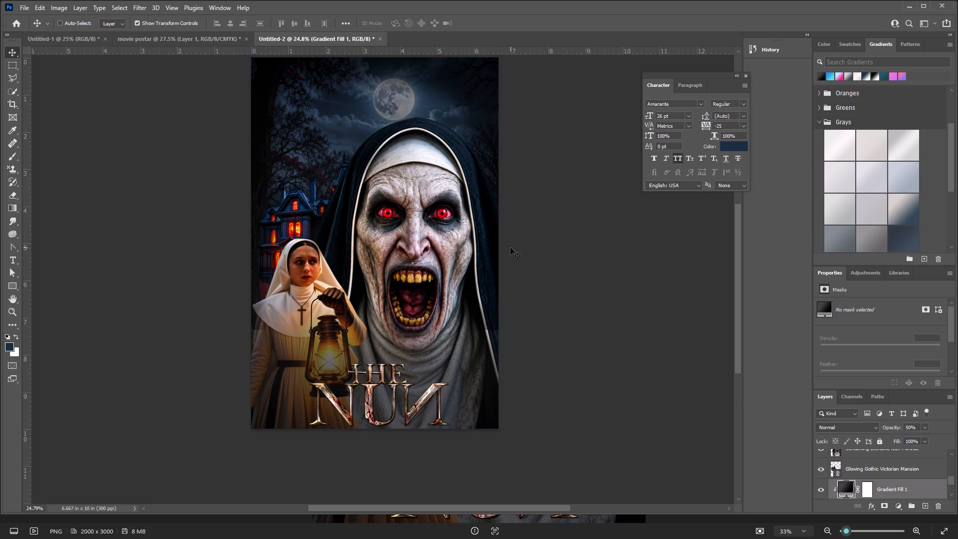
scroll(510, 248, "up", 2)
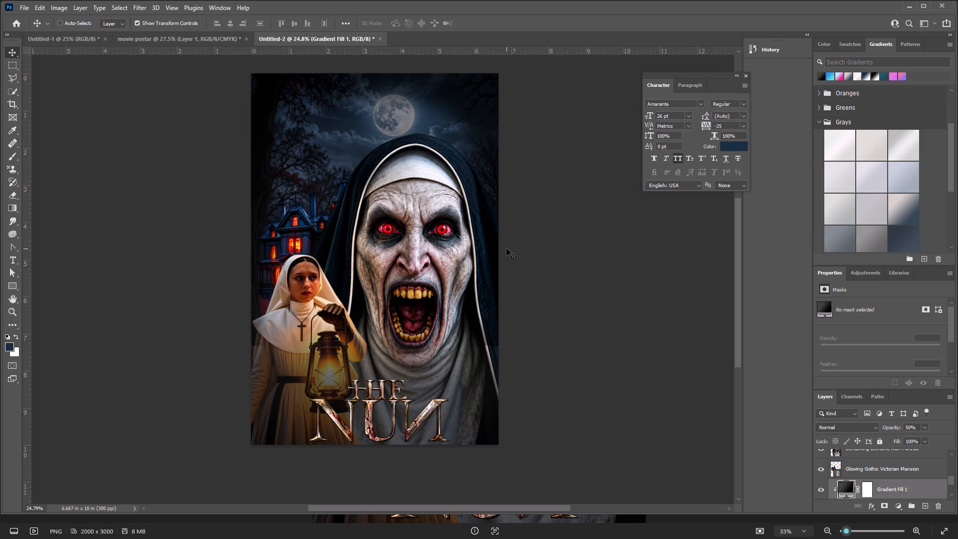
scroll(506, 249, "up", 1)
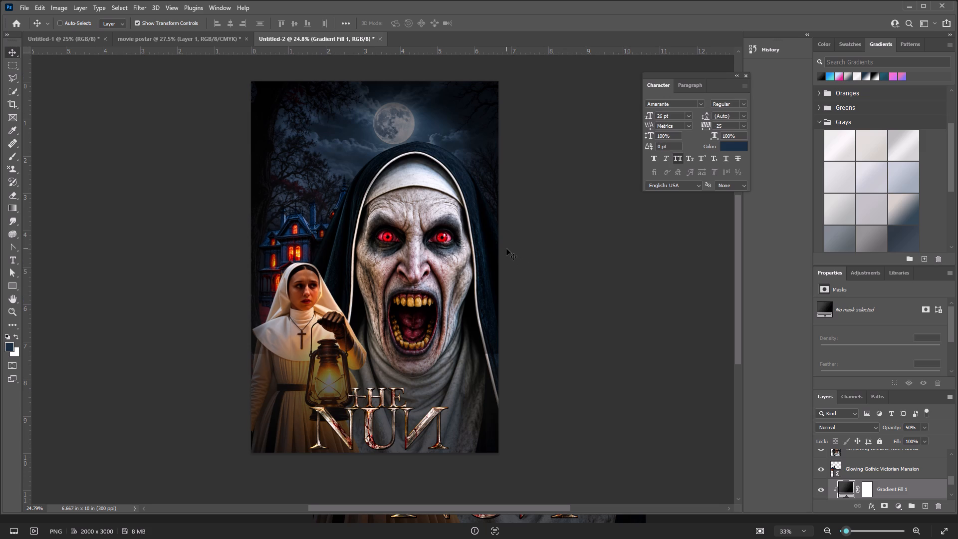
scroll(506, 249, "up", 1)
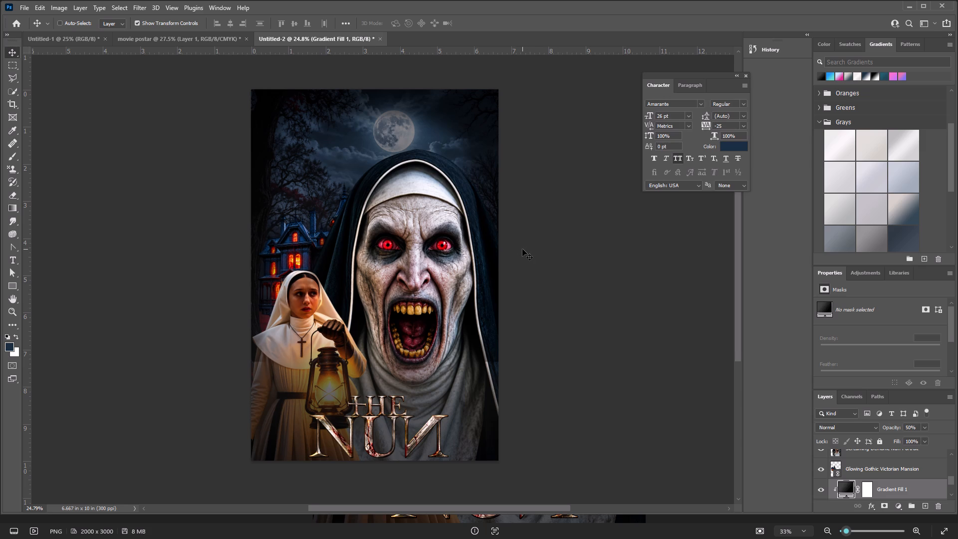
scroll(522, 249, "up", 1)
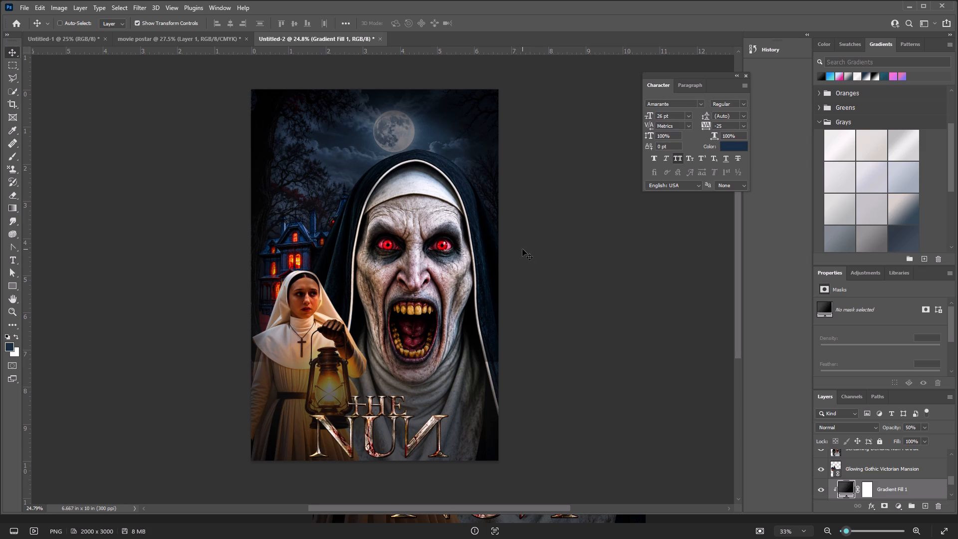